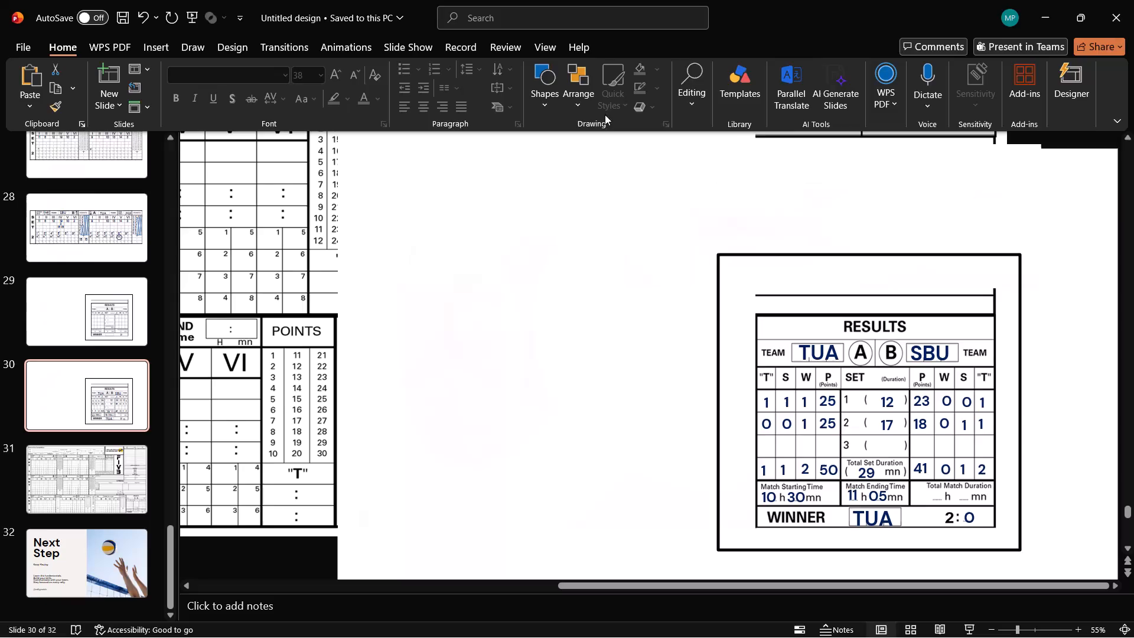
Apply the Split animation to the "T" value in team TUA's set 1 row of the results table.
click(819, 356)
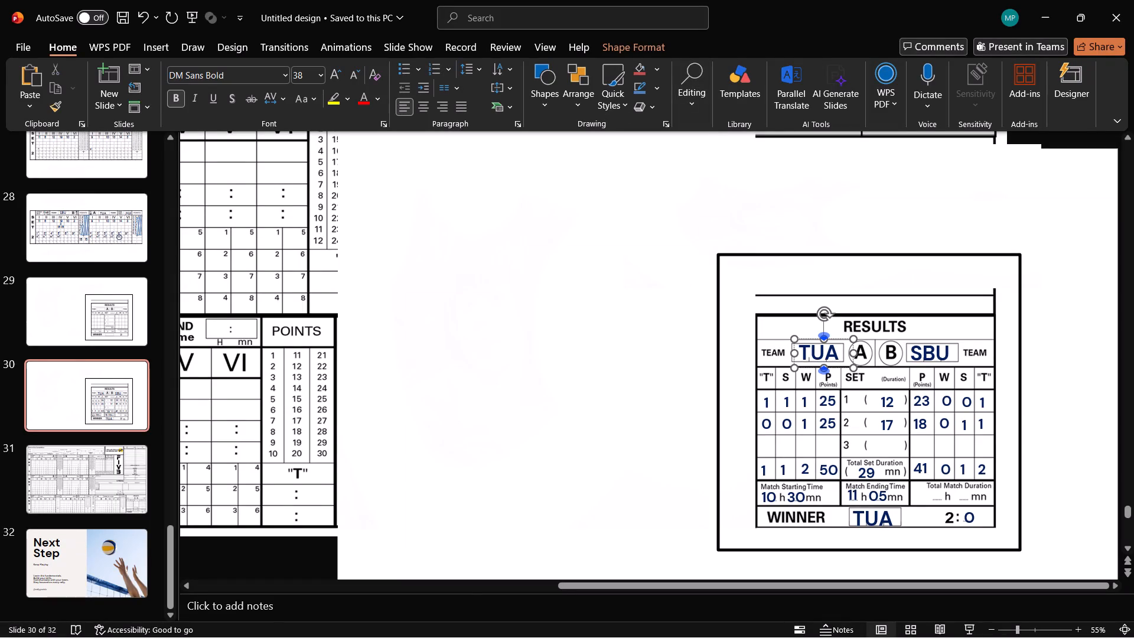
click(766, 402)
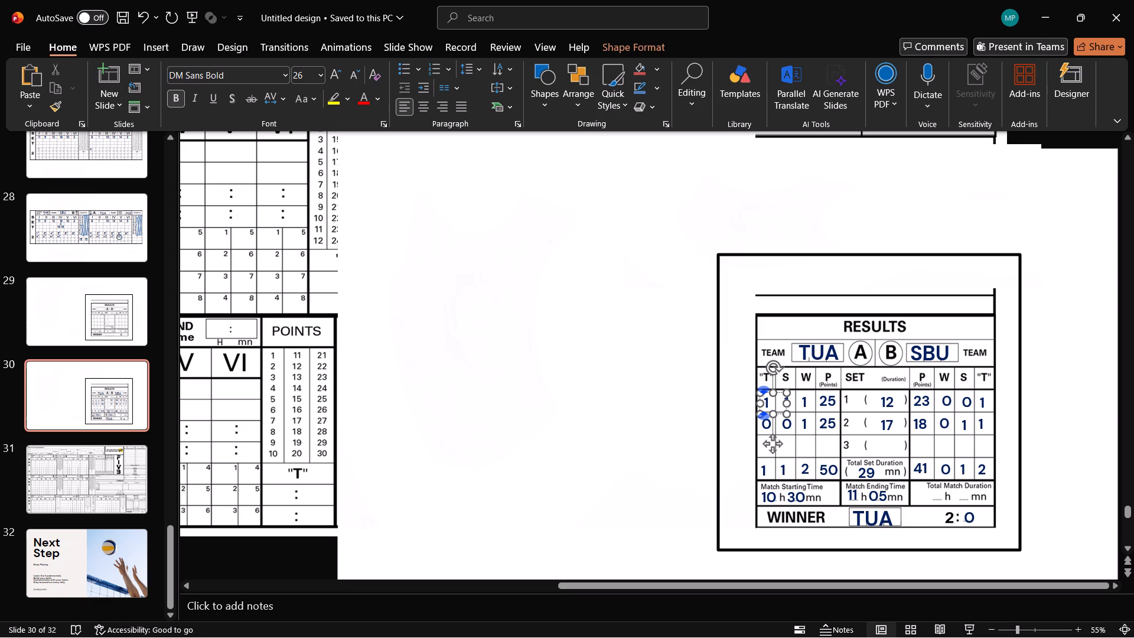
click(1048, 283)
click(770, 403)
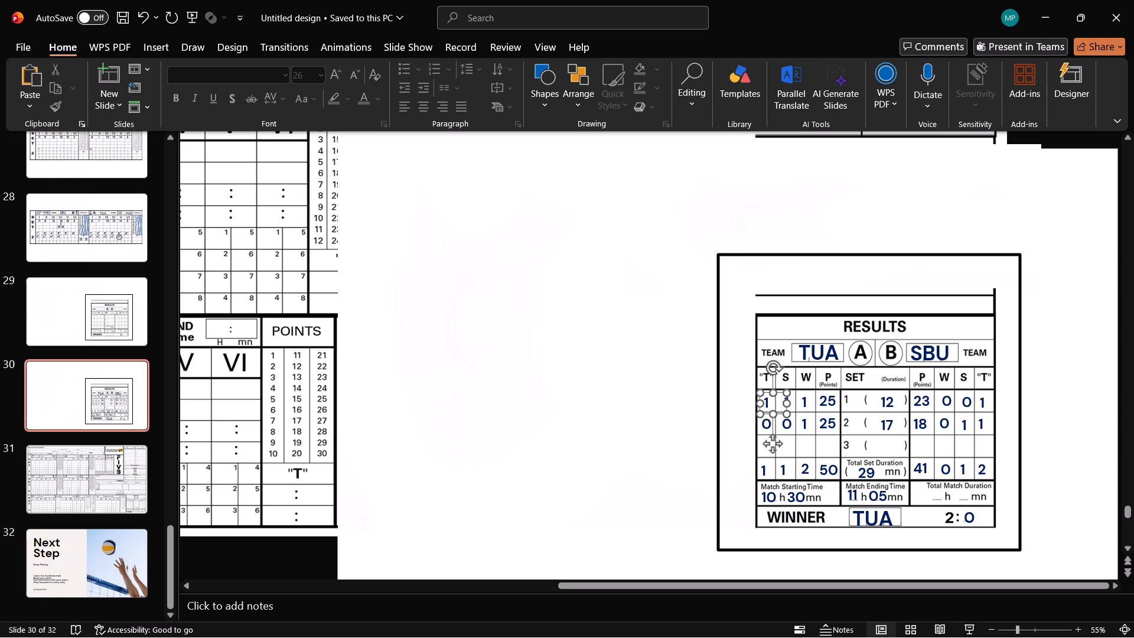
click(778, 445)
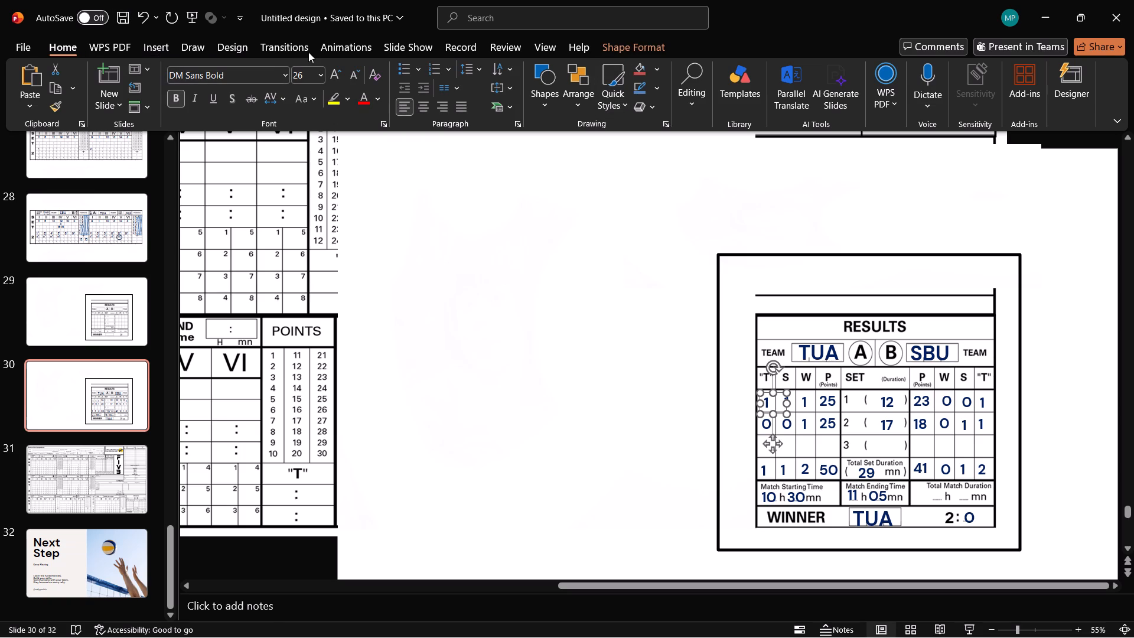
click(340, 46)
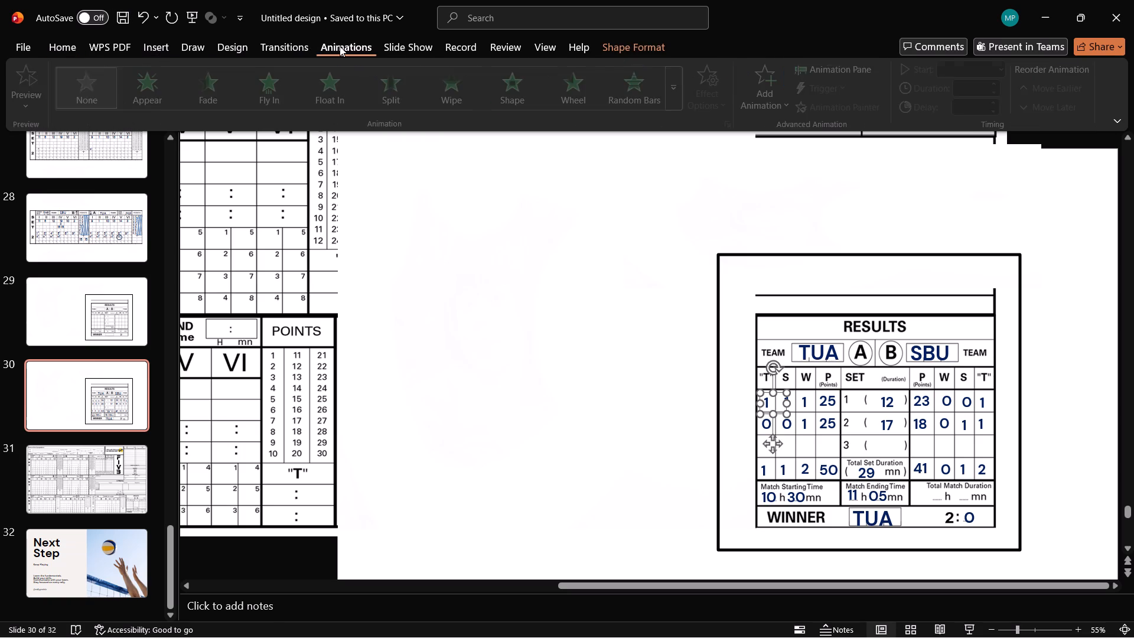
click(305, 50)
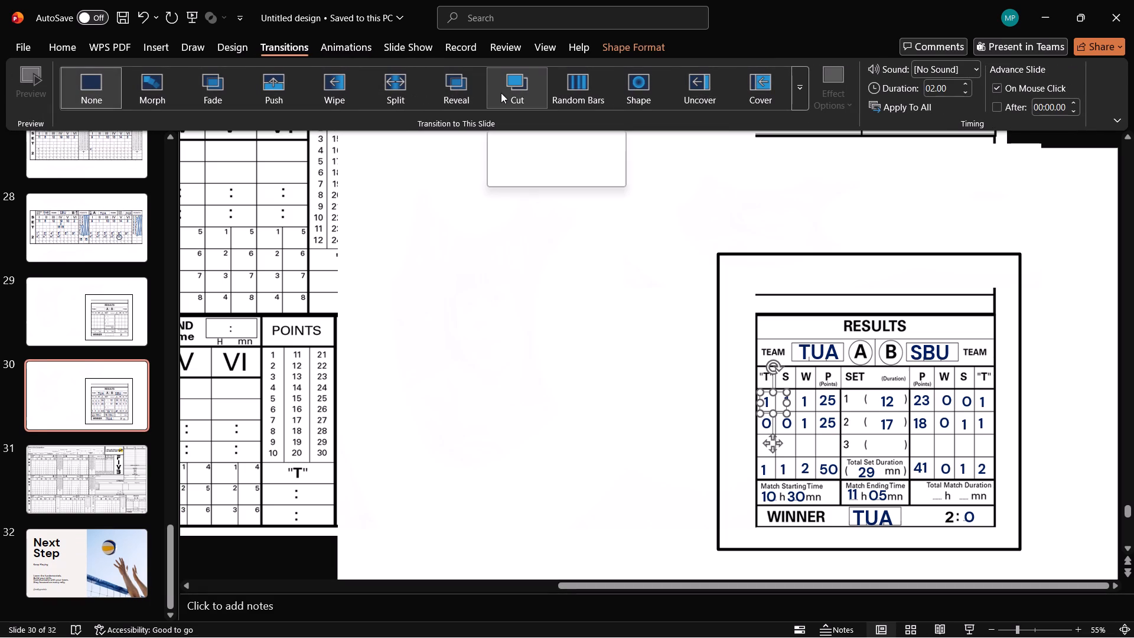
click(348, 50)
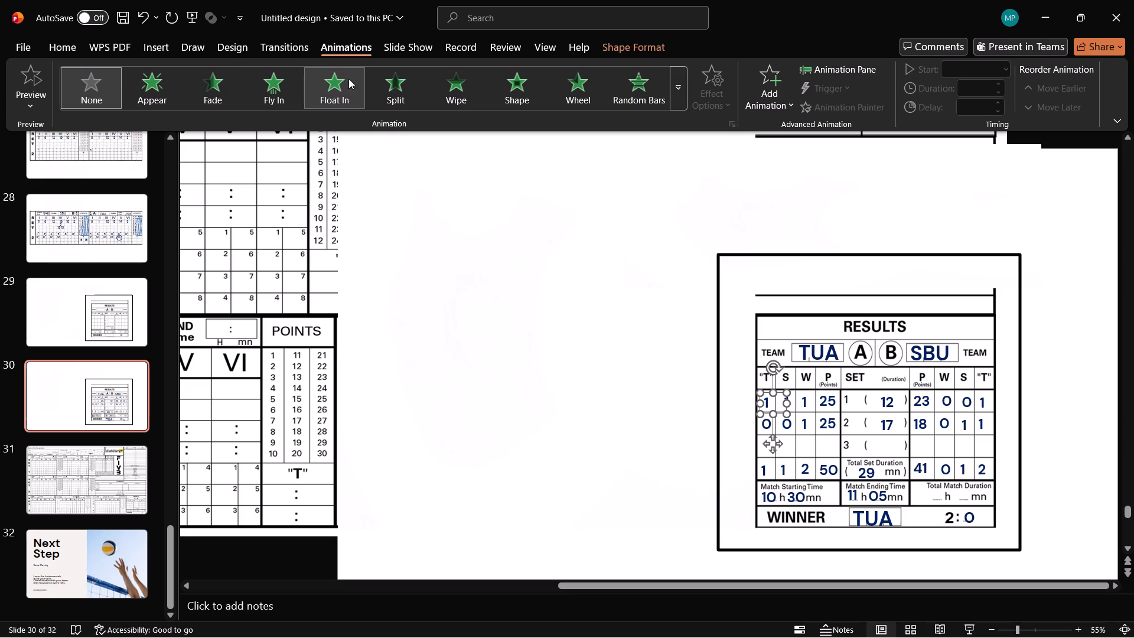
click(400, 91)
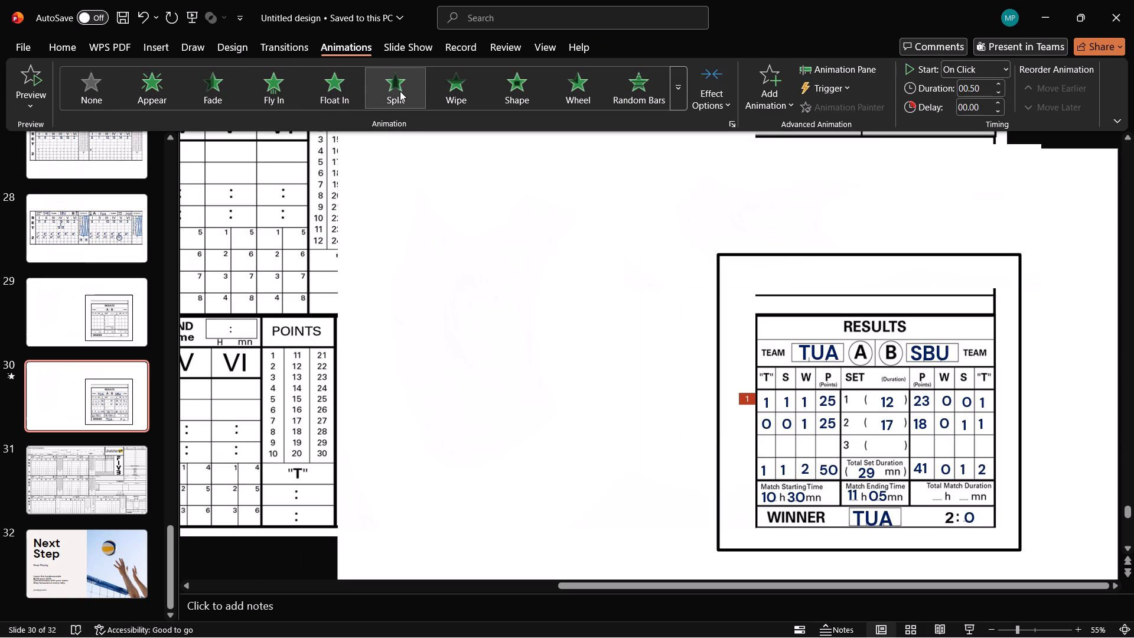
Apply Wipe animations one by one to team TUA's S, W and P values in the set 1 row.
click(787, 398)
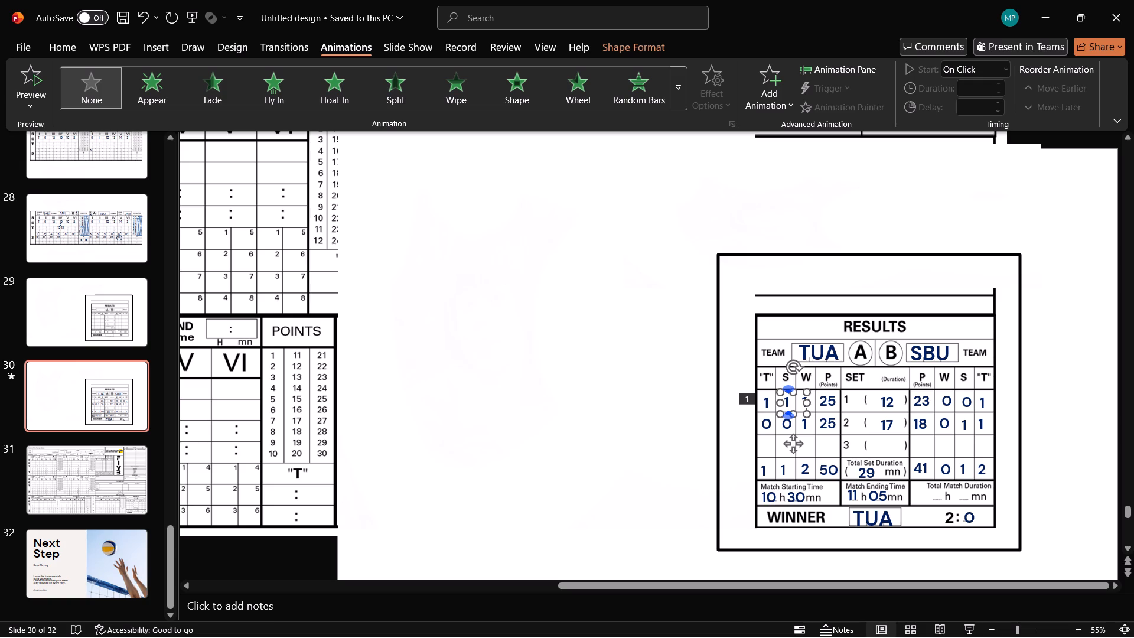
click(458, 103)
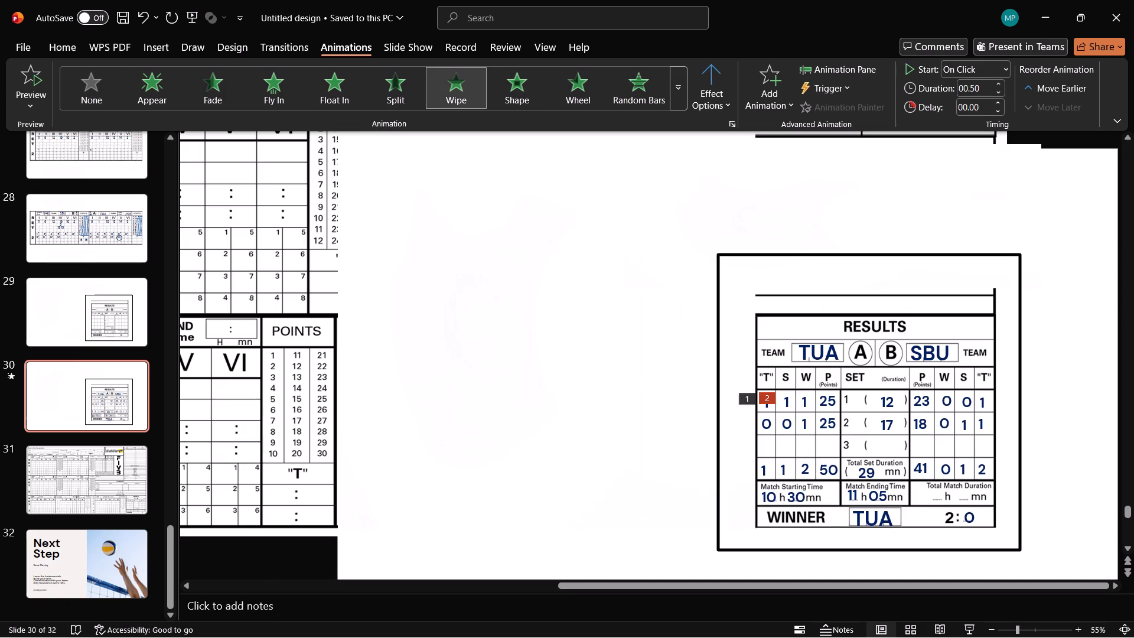
click(790, 403)
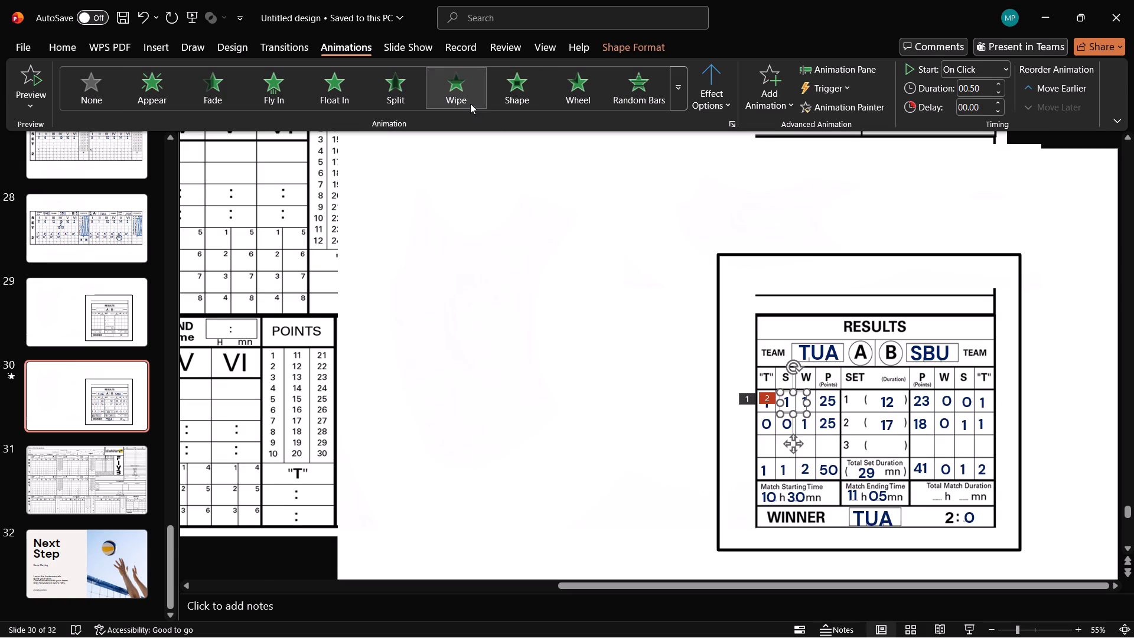
click(470, 103)
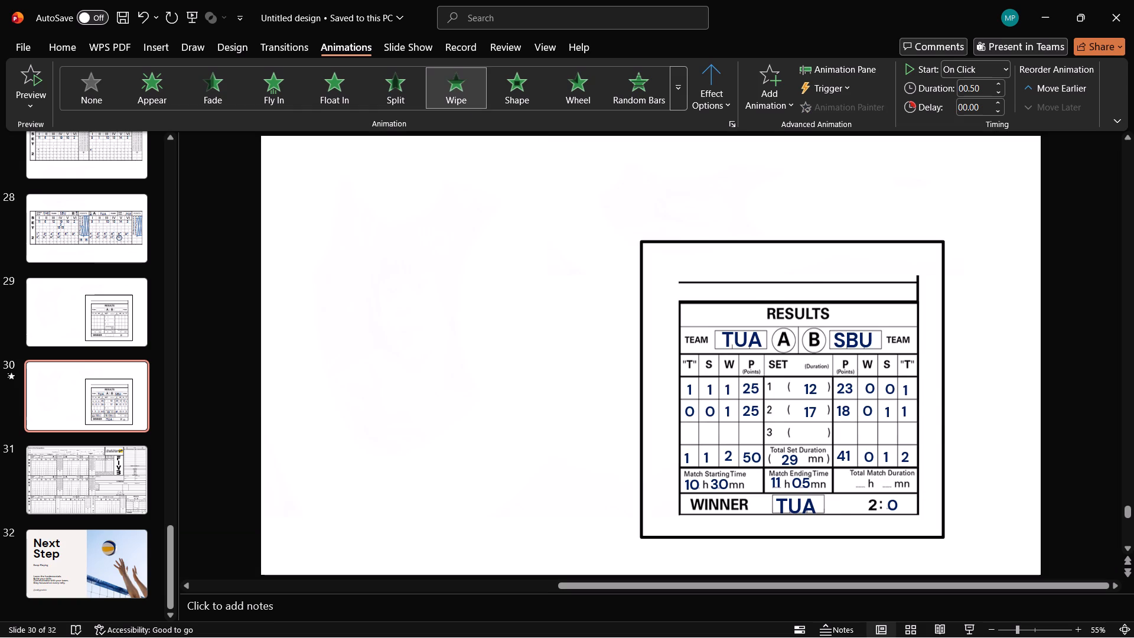
click(806, 399)
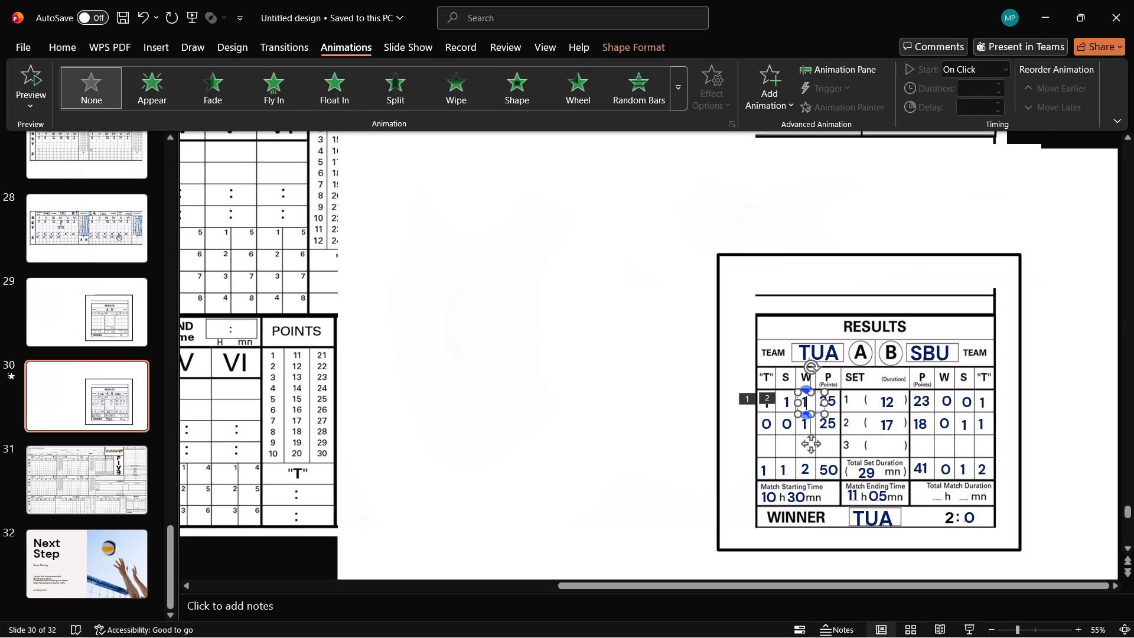
click(458, 82)
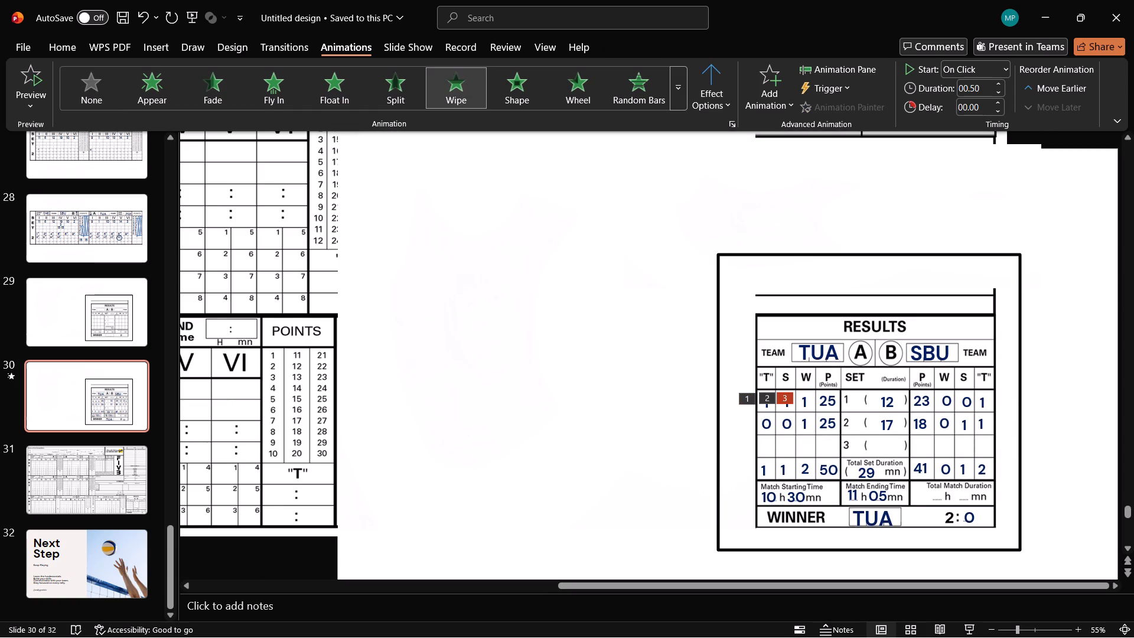
click(830, 399)
click(461, 95)
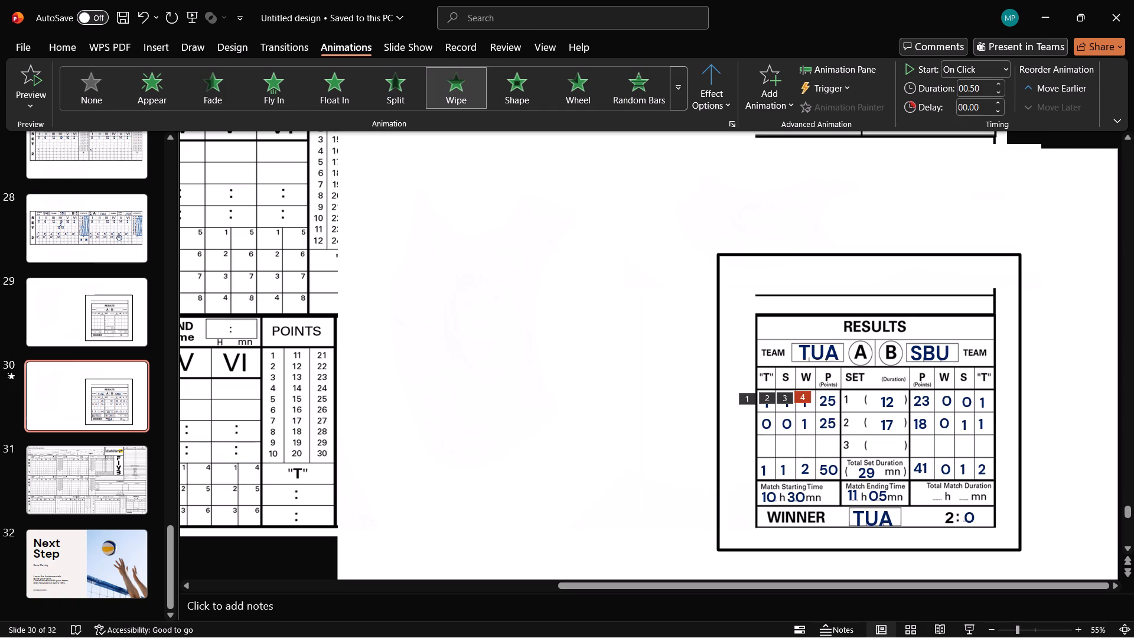
Apply Wipe animations one by one to team SBU's P, W, S and "T" values in the set 1 row.
click(930, 400)
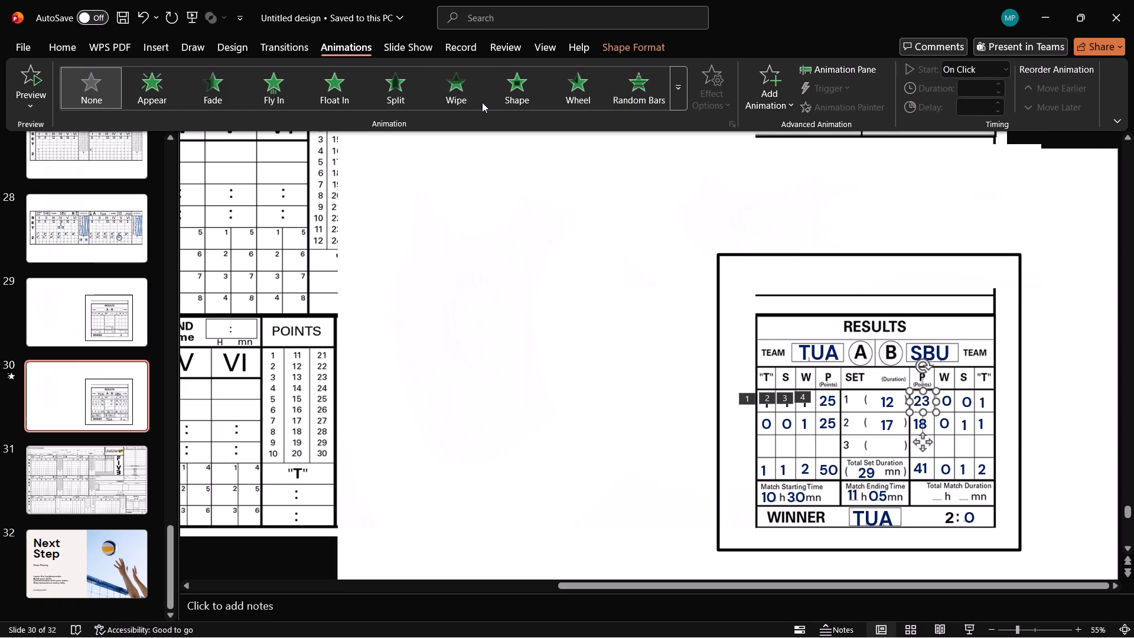
click(452, 100)
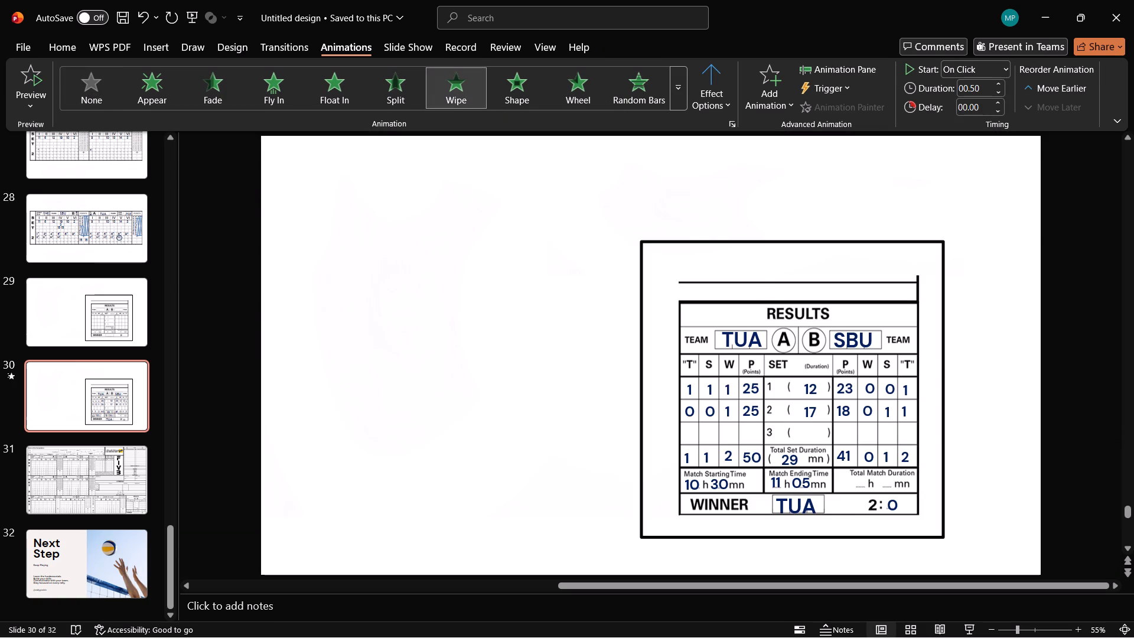
click(869, 386)
click(924, 399)
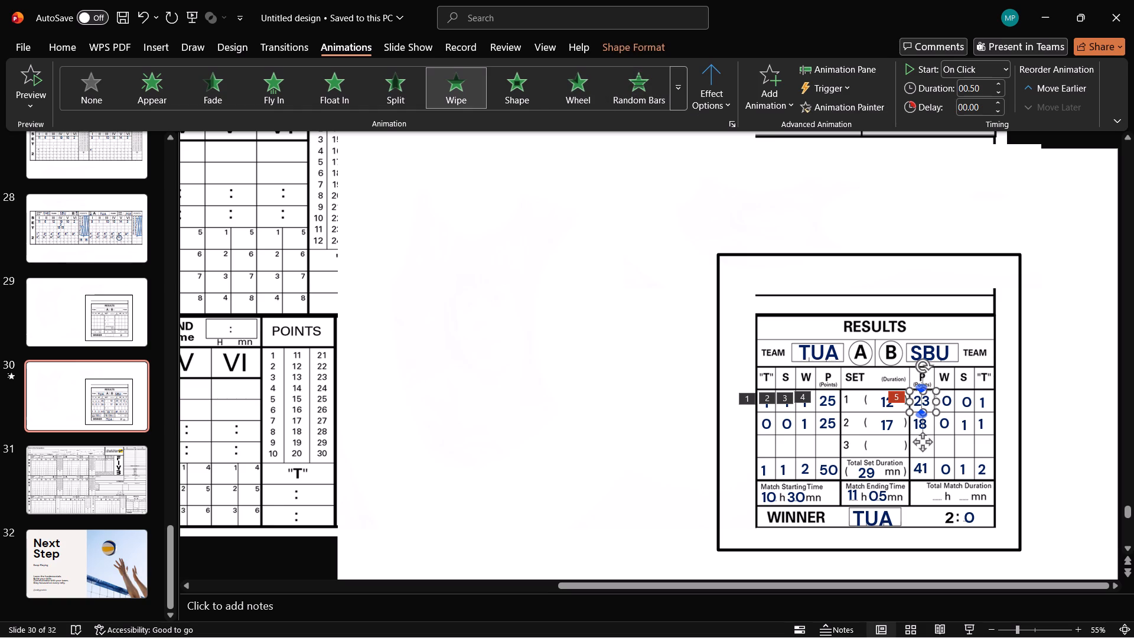
click(952, 401)
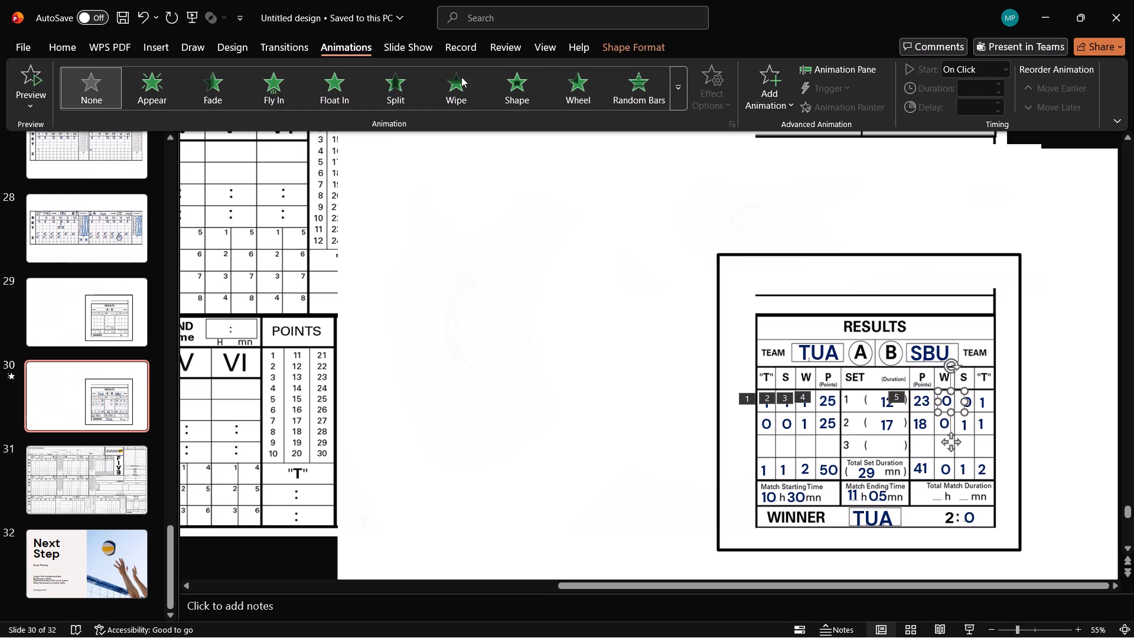
click(454, 92)
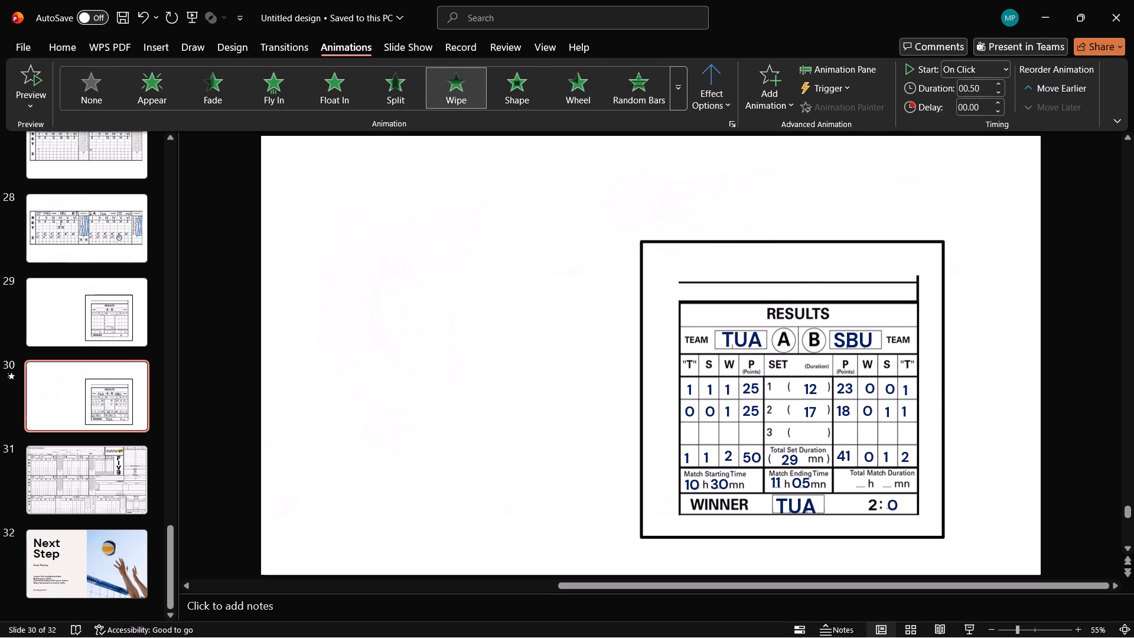
click(889, 388)
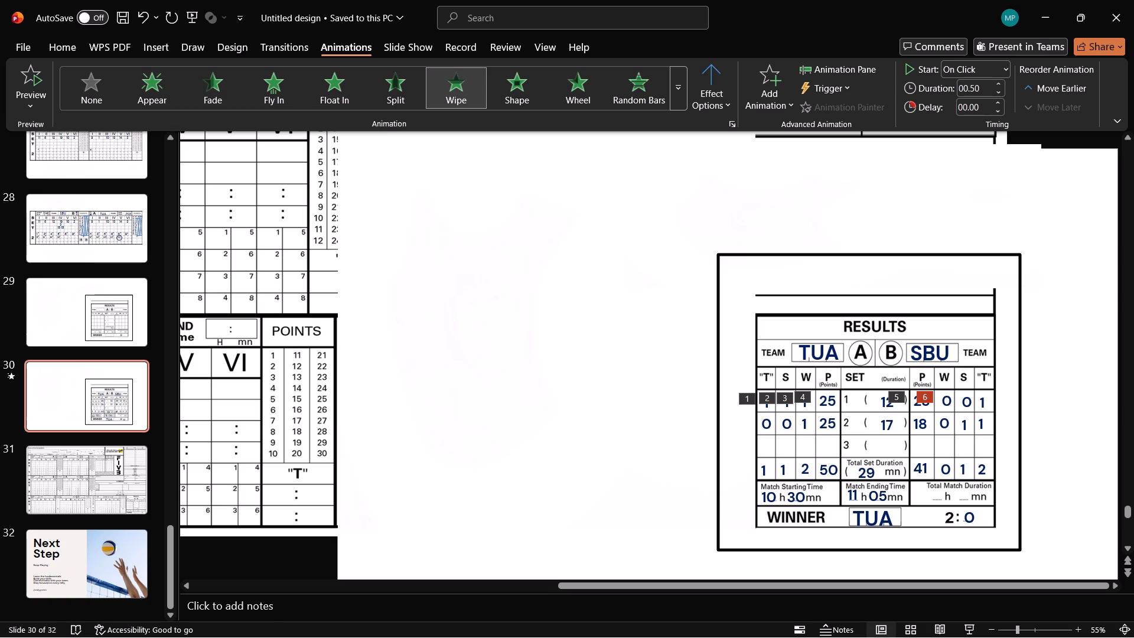
click(966, 399)
click(467, 102)
click(986, 405)
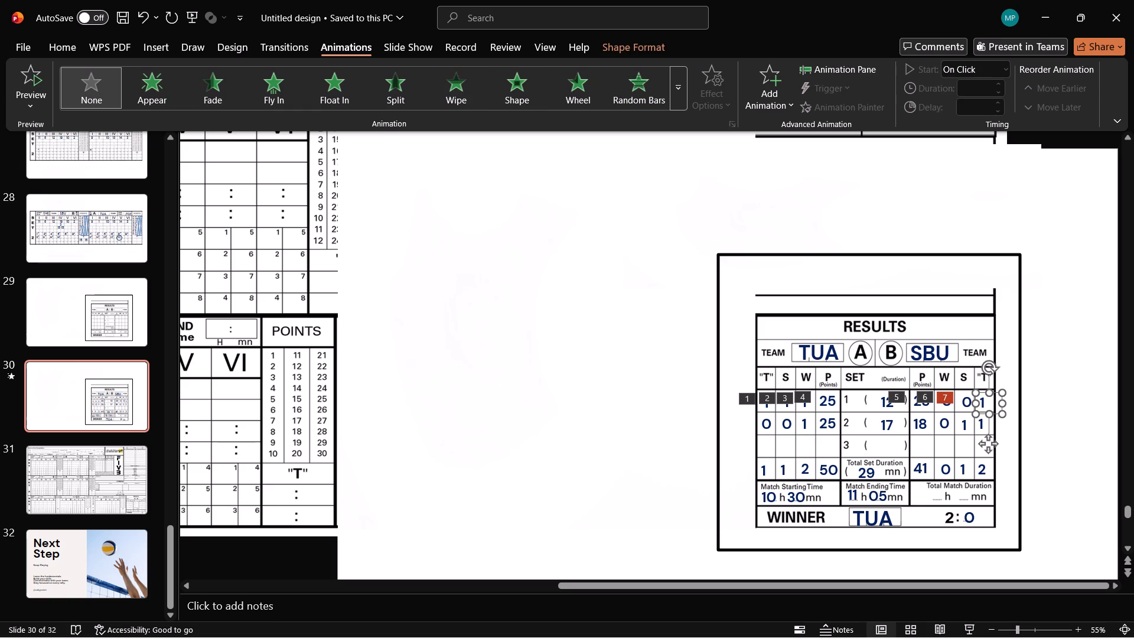
click(468, 94)
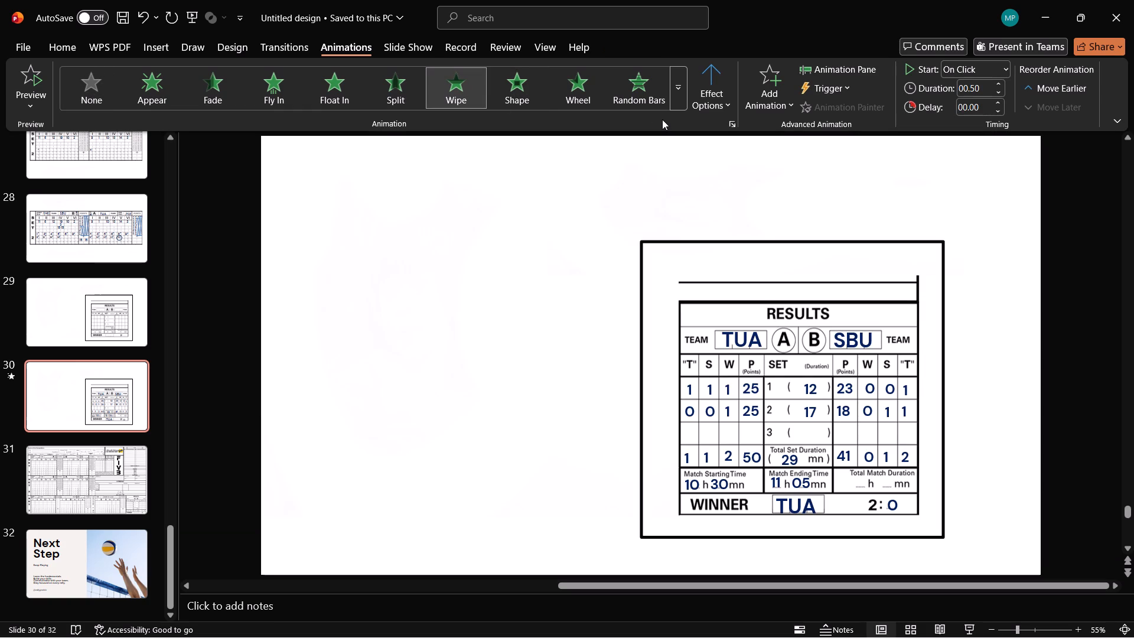
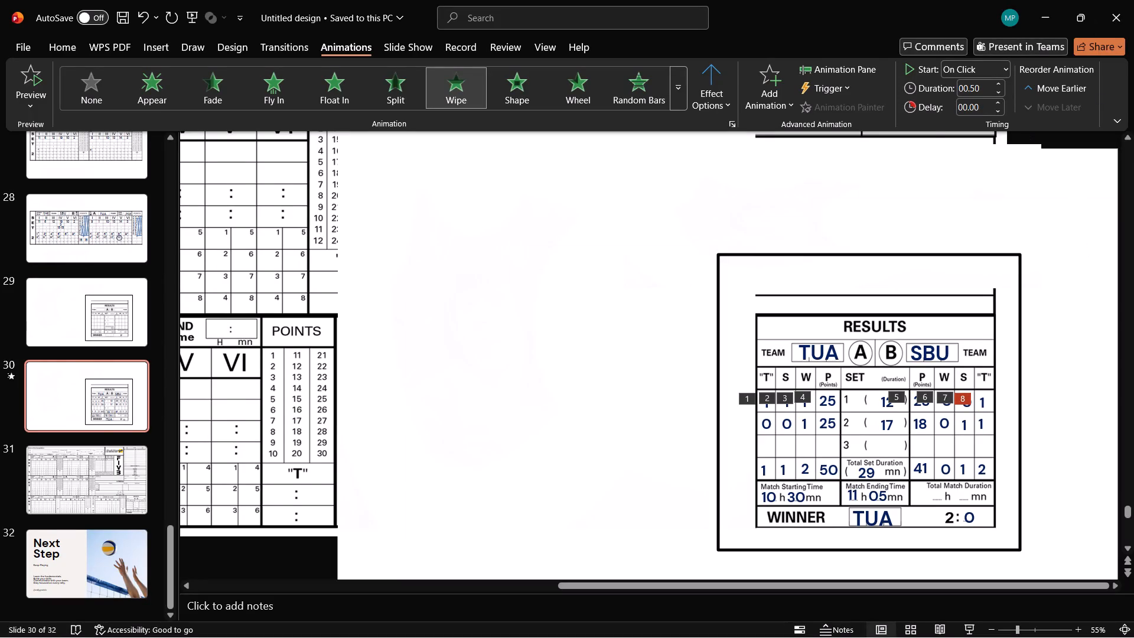
Play slide 30 as a slide show, stepping through the set 1 row animations, and return to editing.
click(1037, 399)
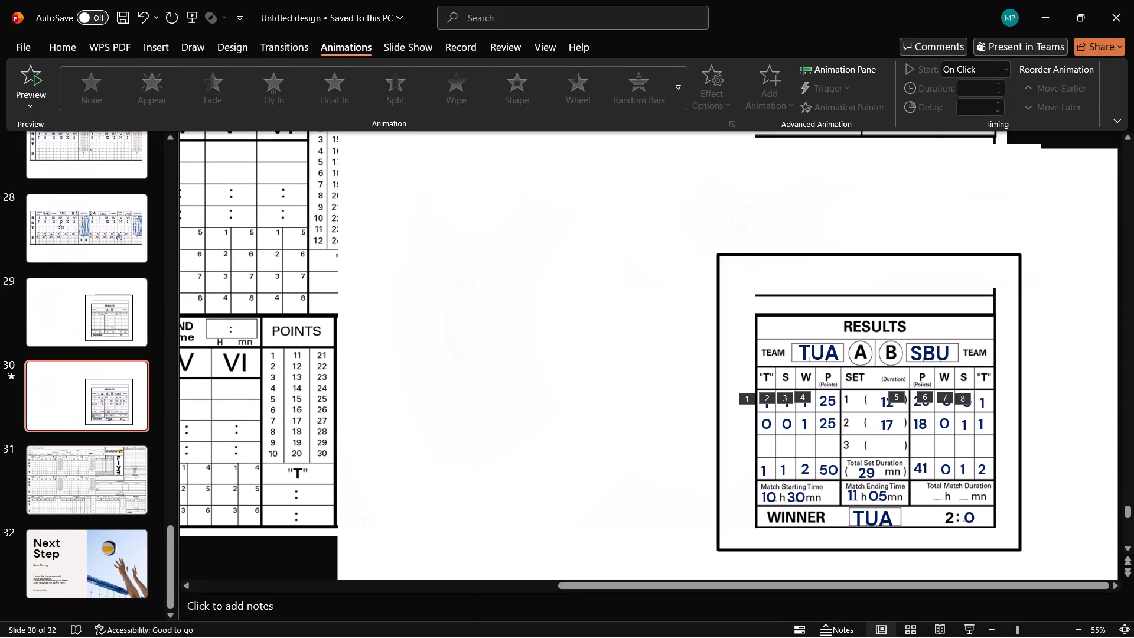
click(967, 634)
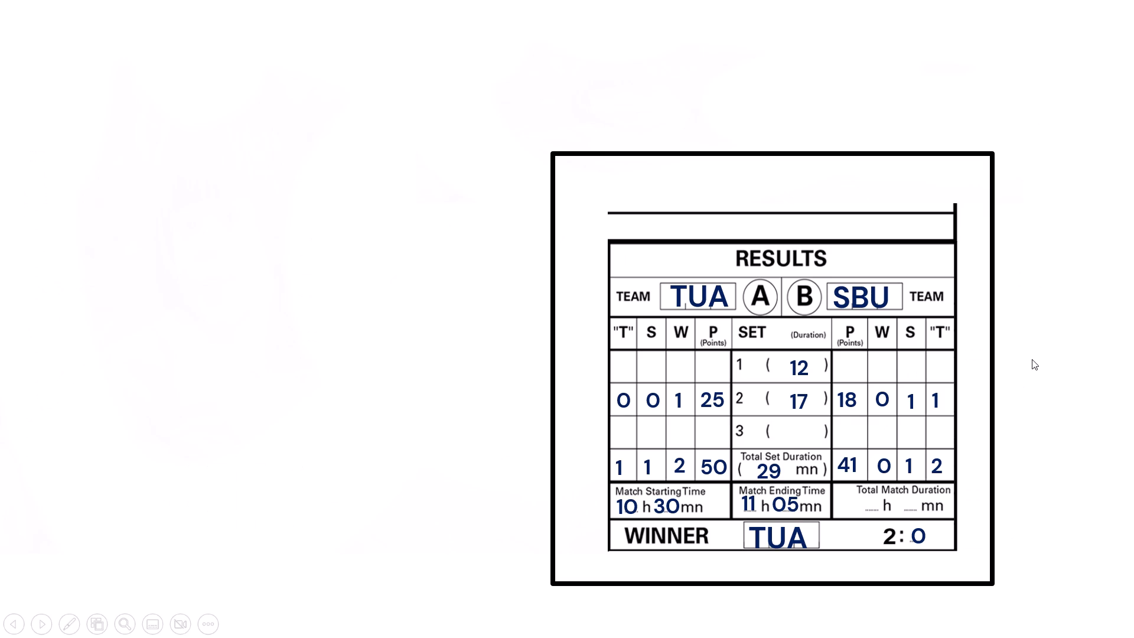
key(Right)
key(Right)
key(Right)
key(Right)
key(Right)
key(Right)
key(Right)
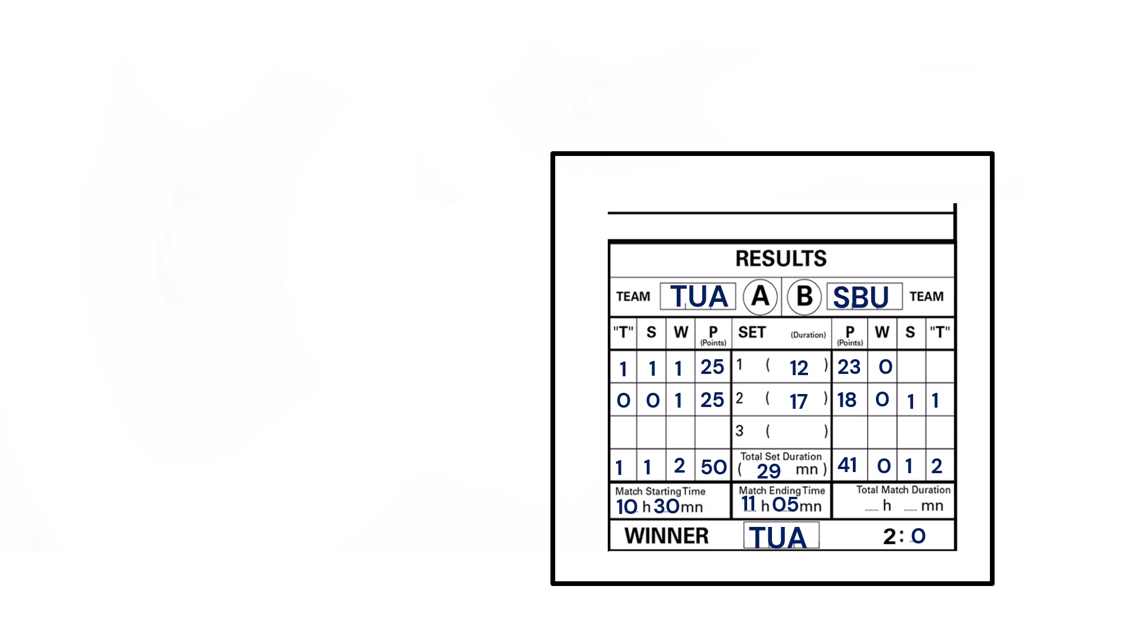
key(Right)
key(Right)
key(Left)
key(Escape)
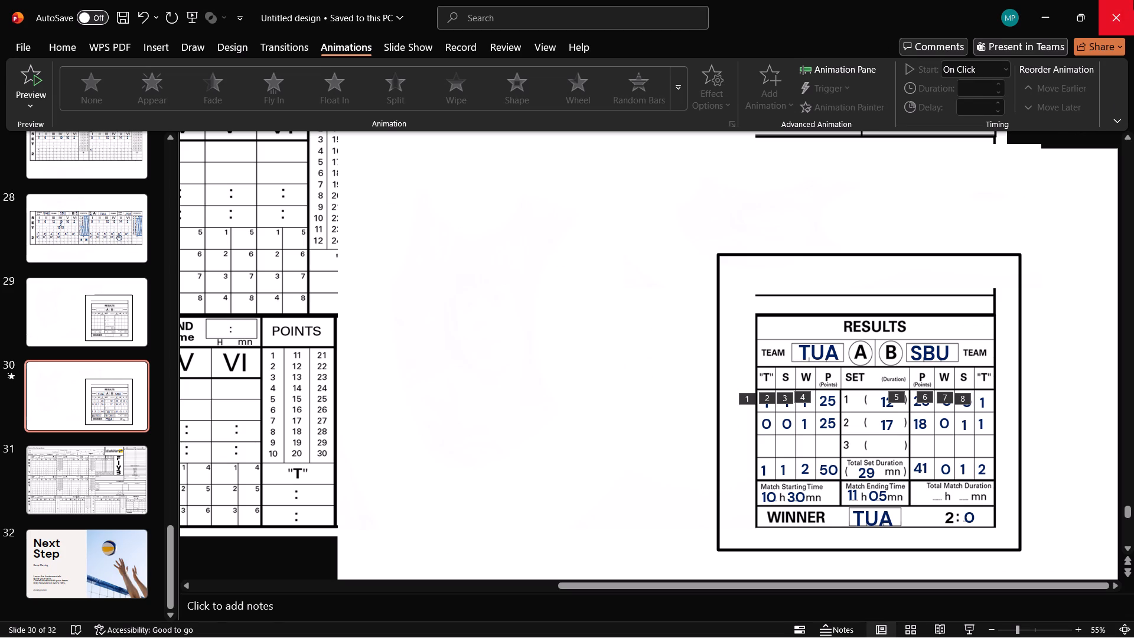
Switch to Canva in the browser and look through the "coloring book" template results from end to start.
click(1050, 7)
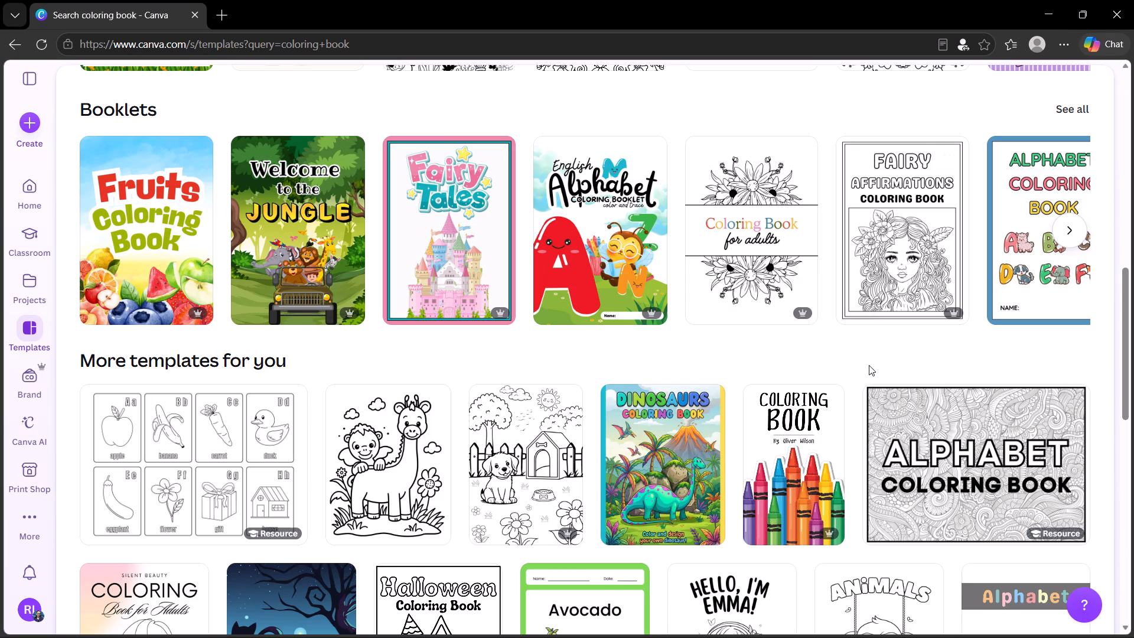
scroll(867, 227, down, 2)
scroll(796, 255, down, 3)
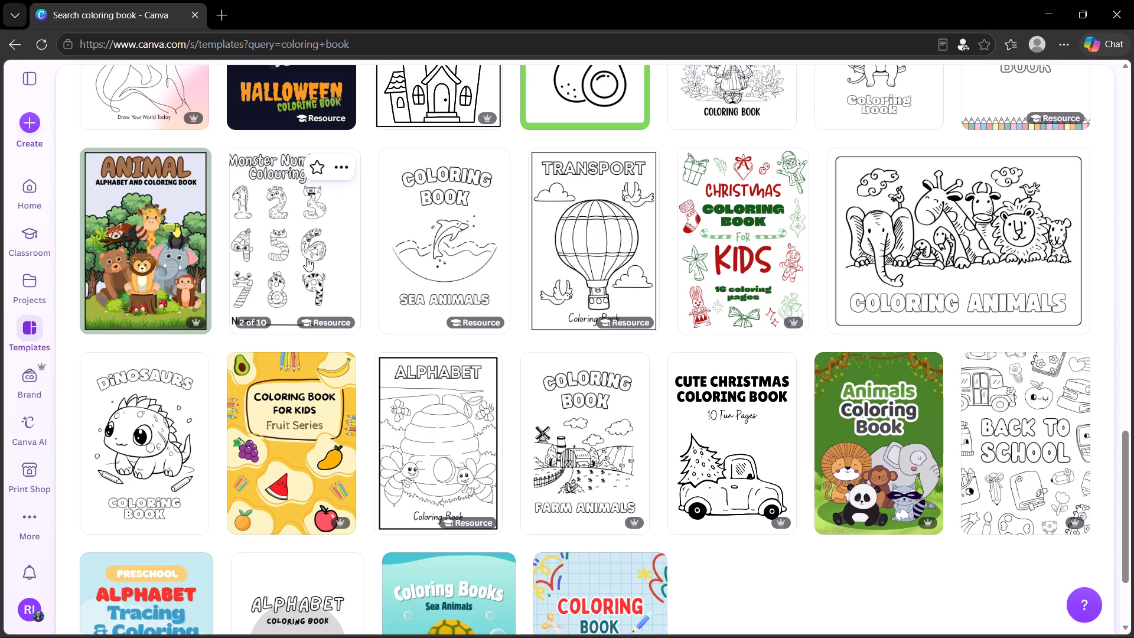
scroll(307, 258, down, 3)
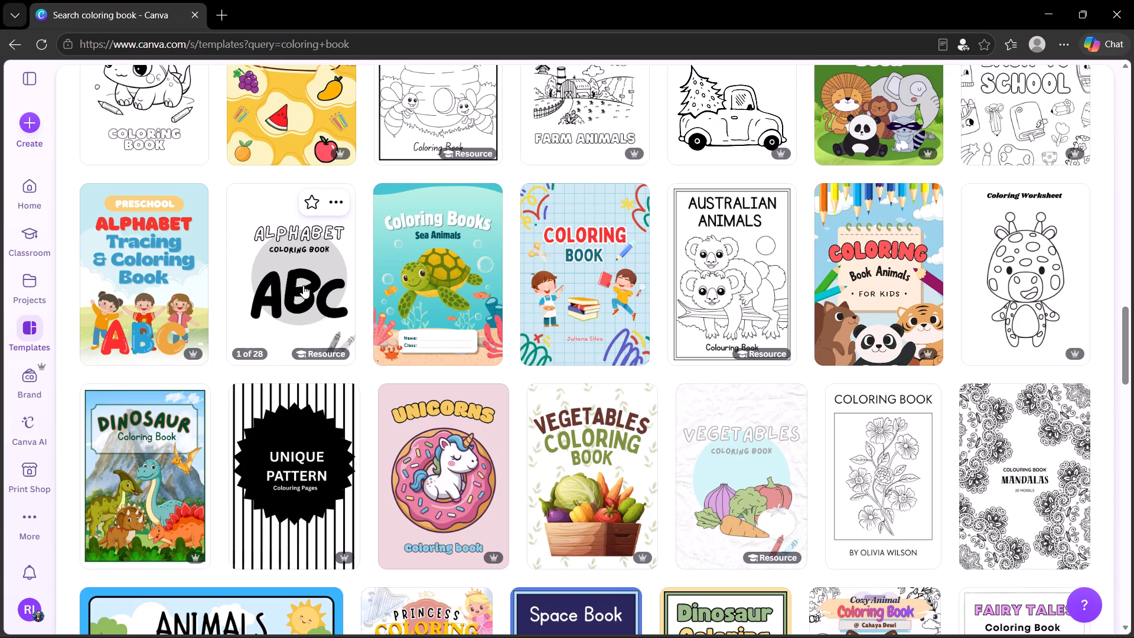
scroll(278, 308, down, 4)
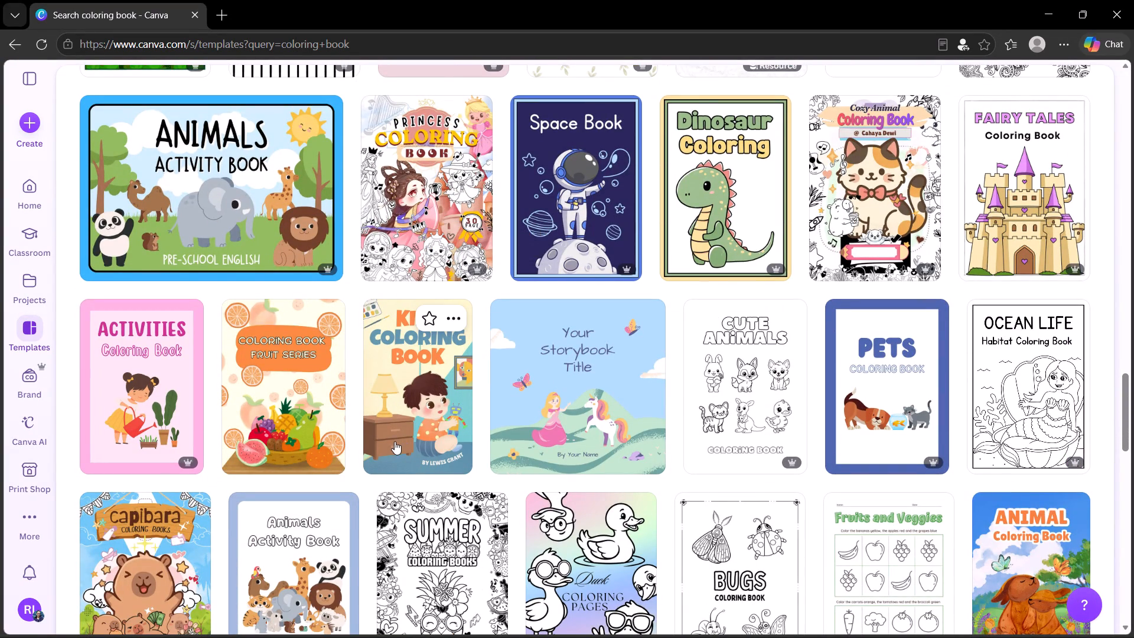
scroll(395, 441, down, 2)
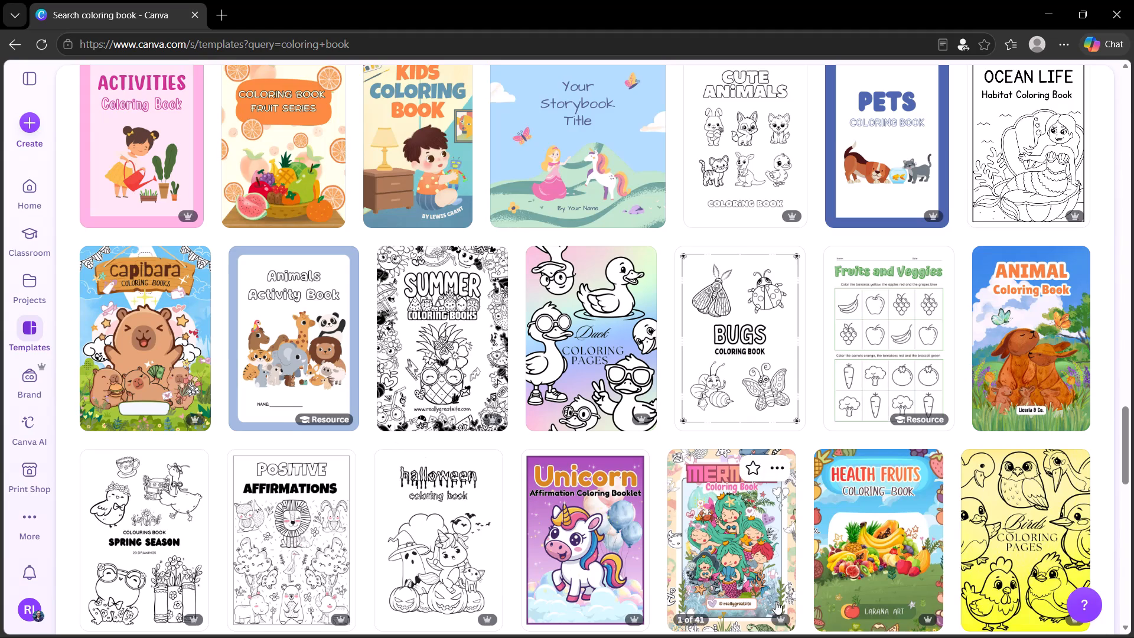
scroll(608, 588, down, 7)
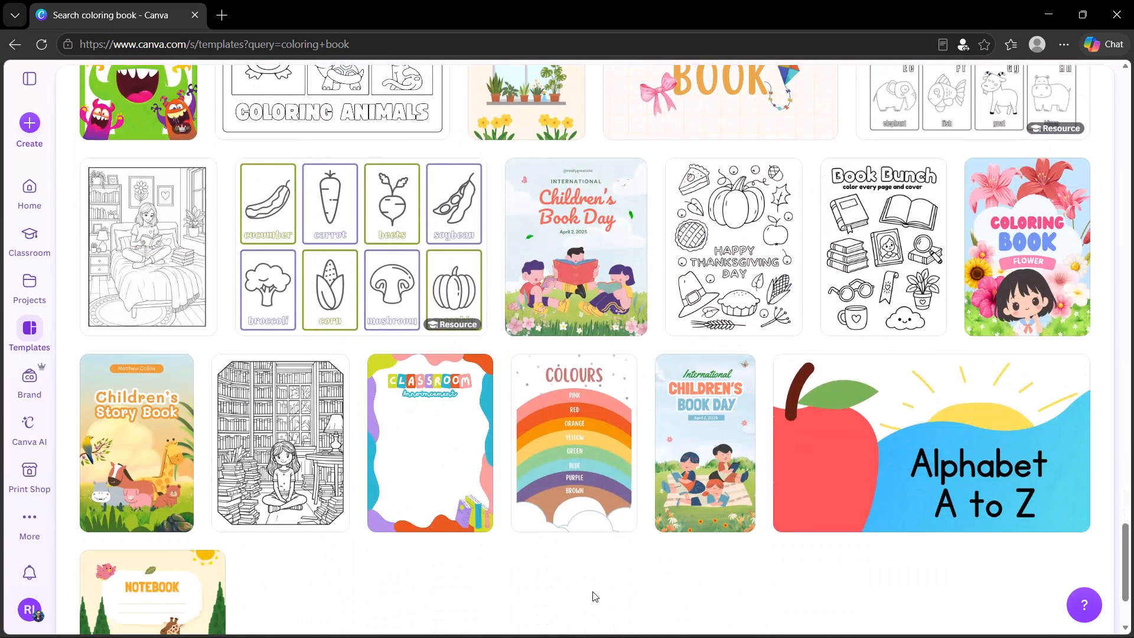
scroll(592, 591, down, 2)
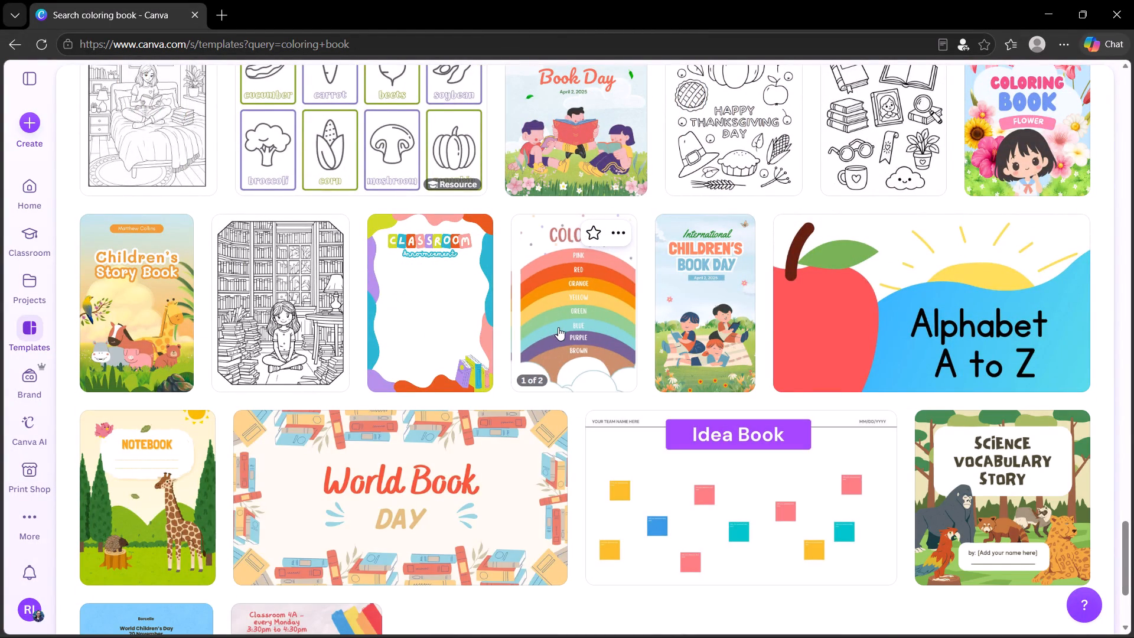
scroll(526, 336, down, 4)
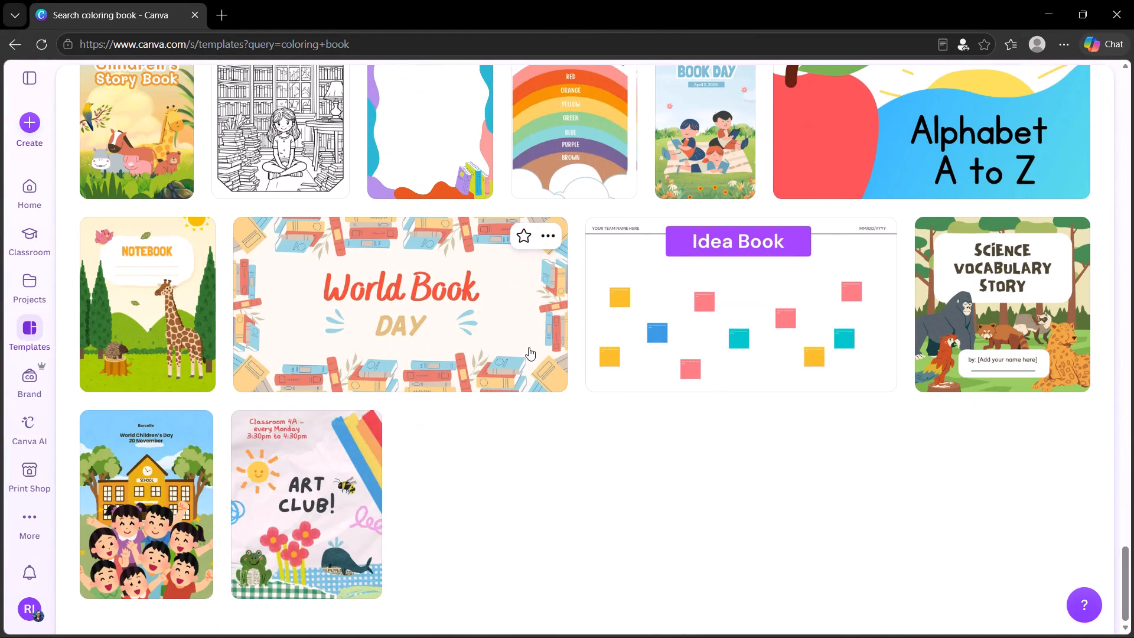
scroll(519, 370, down, 5)
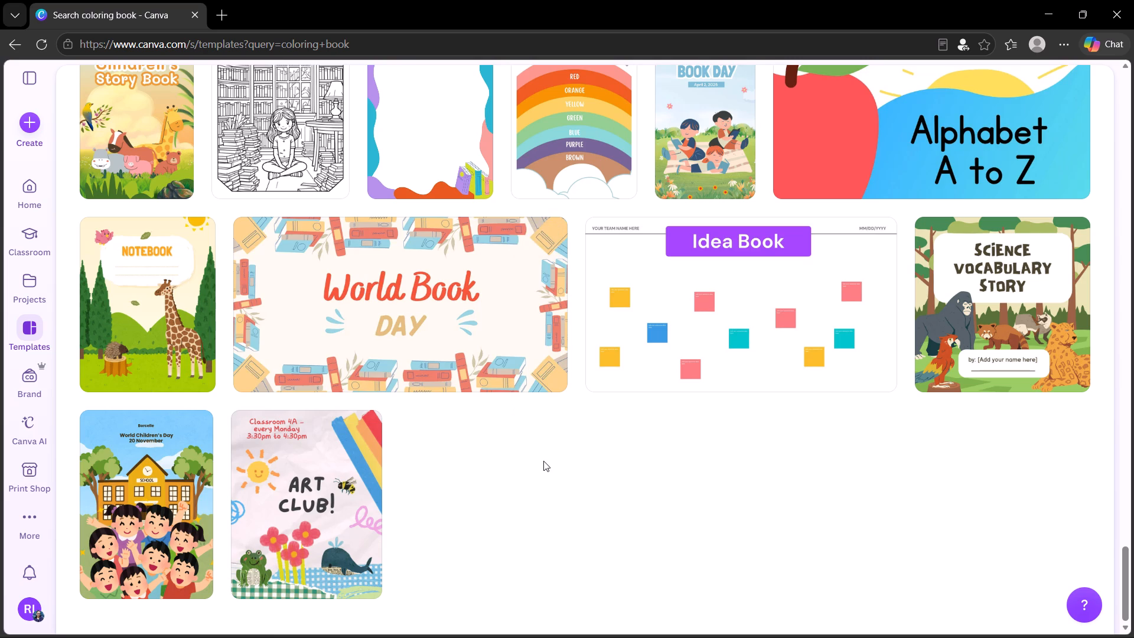
scroll(543, 461, down, 4)
scroll(543, 461, up, 8)
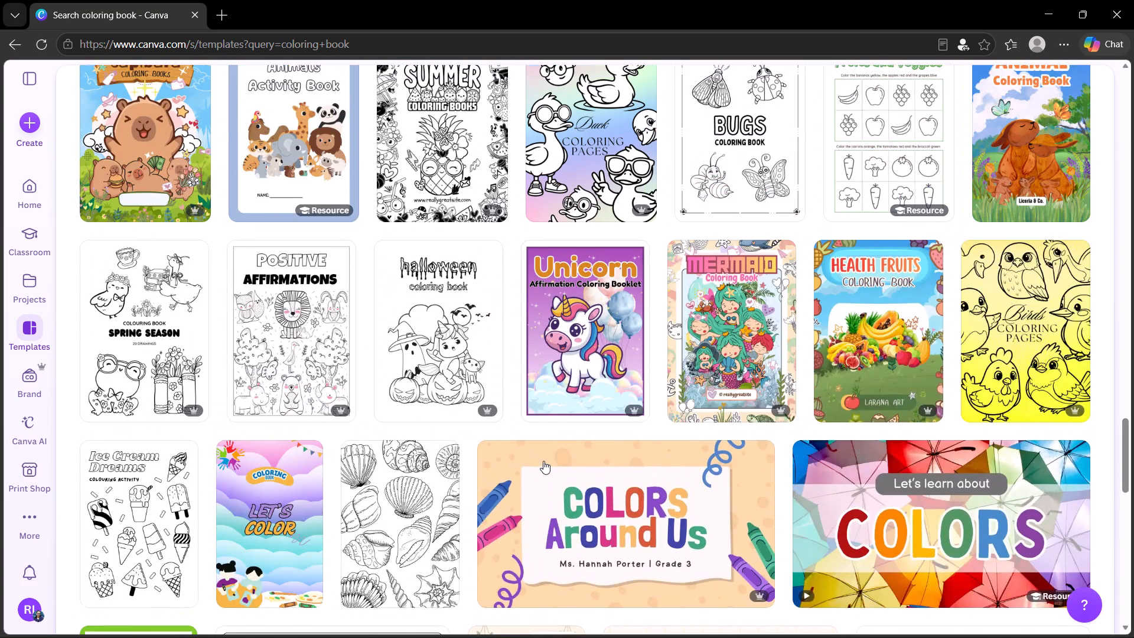
scroll(543, 461, up, 4)
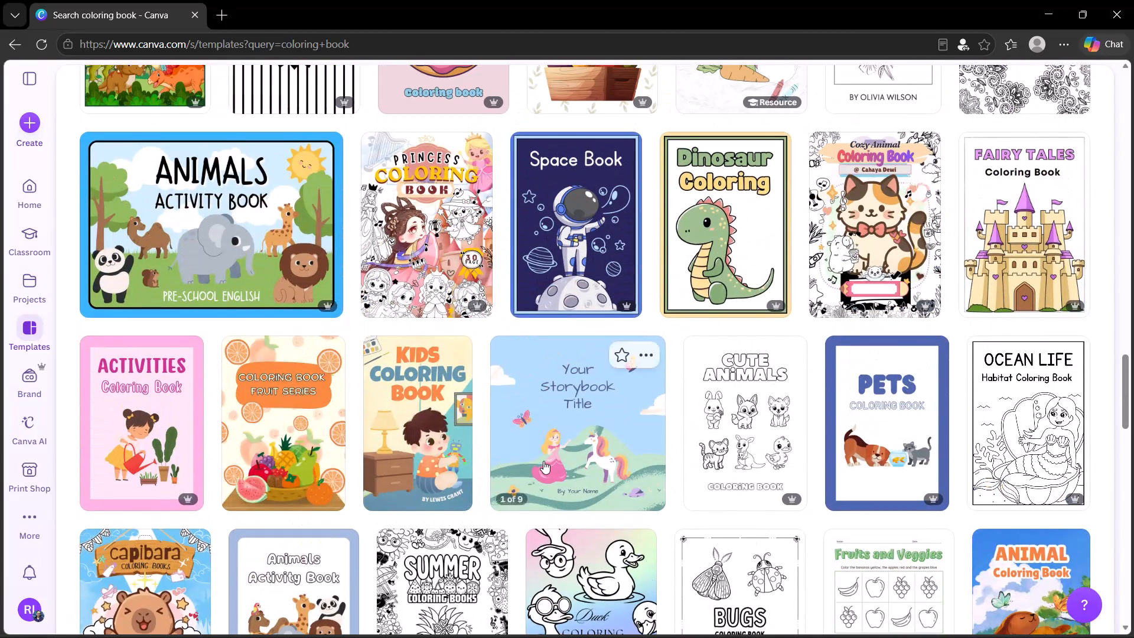
scroll(543, 461, up, 4)
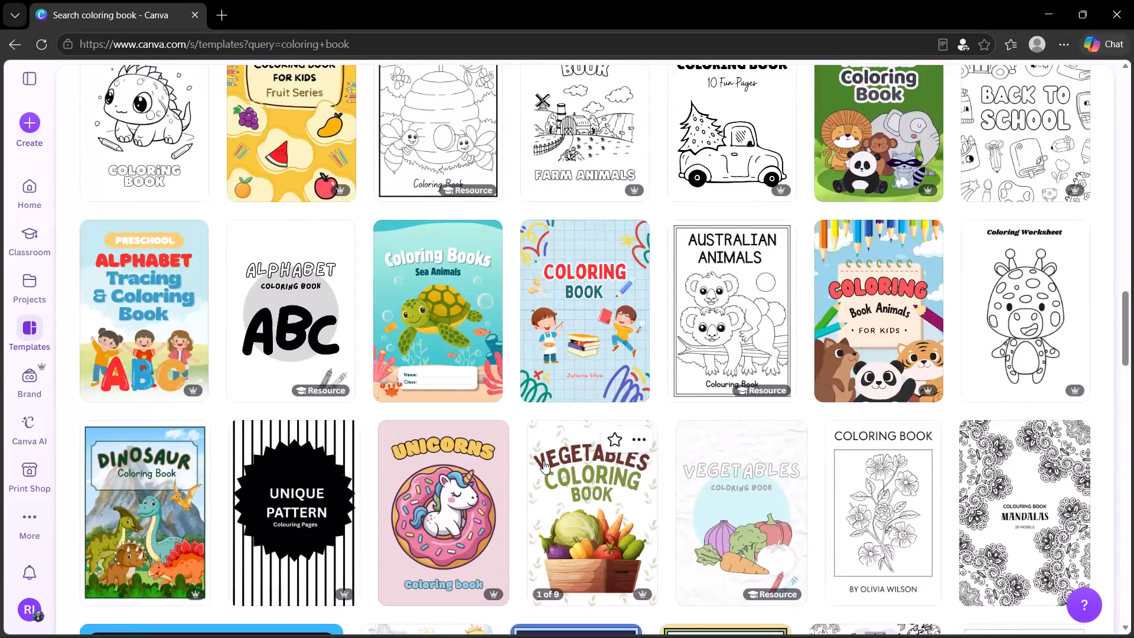
scroll(543, 461, up, 3)
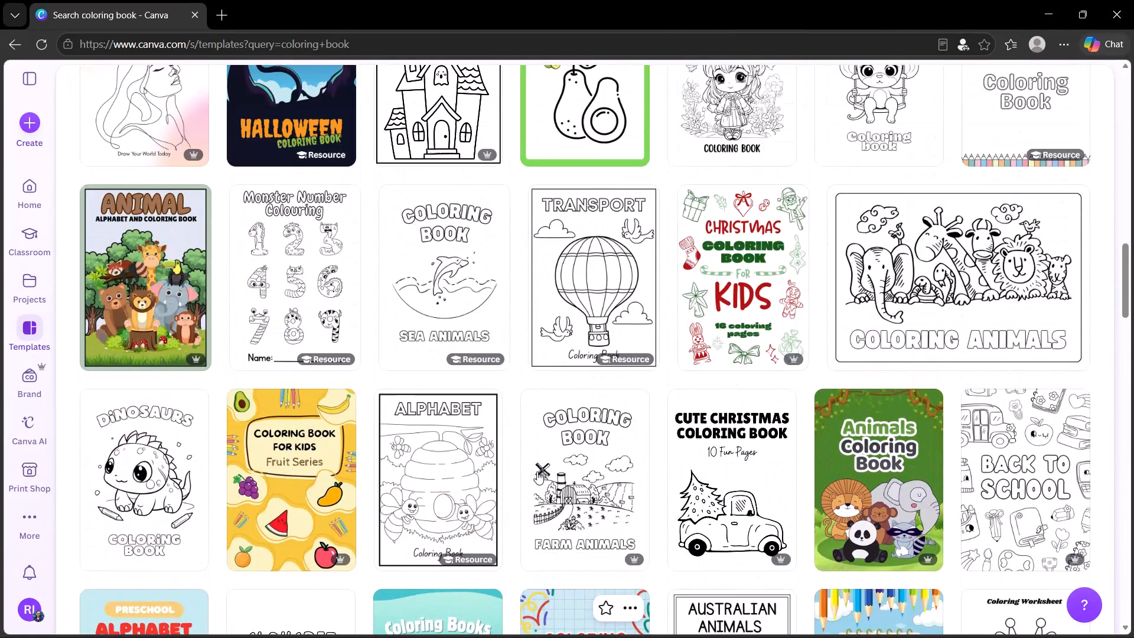
scroll(537, 471, up, 5)
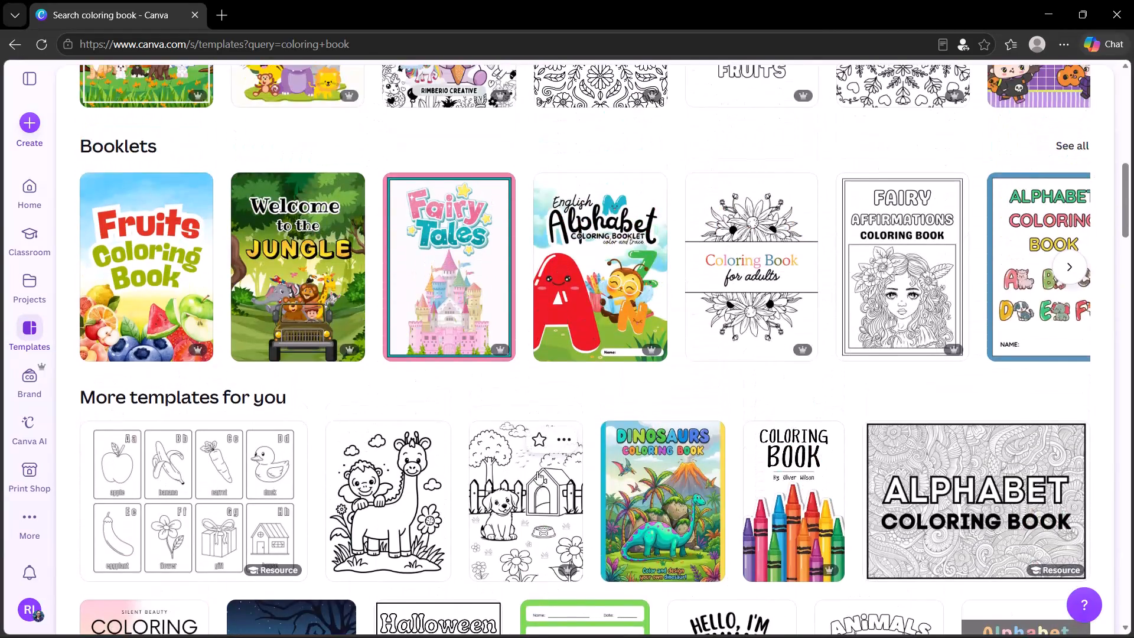
scroll(537, 471, up, 3)
scroll(537, 471, down, 1)
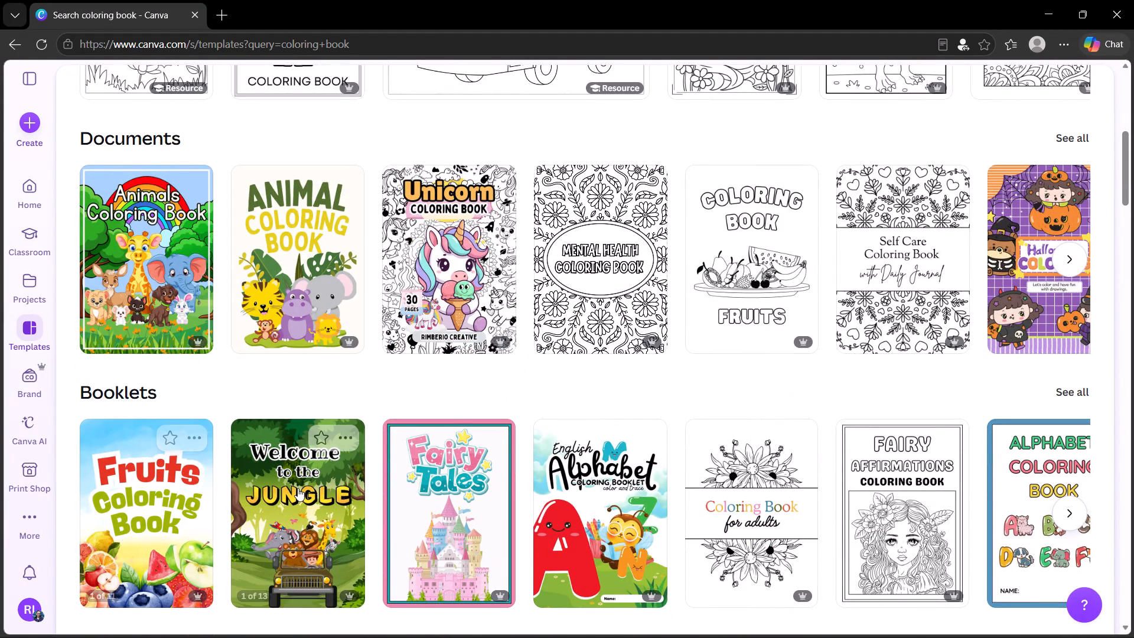
scroll(298, 488, up, 9)
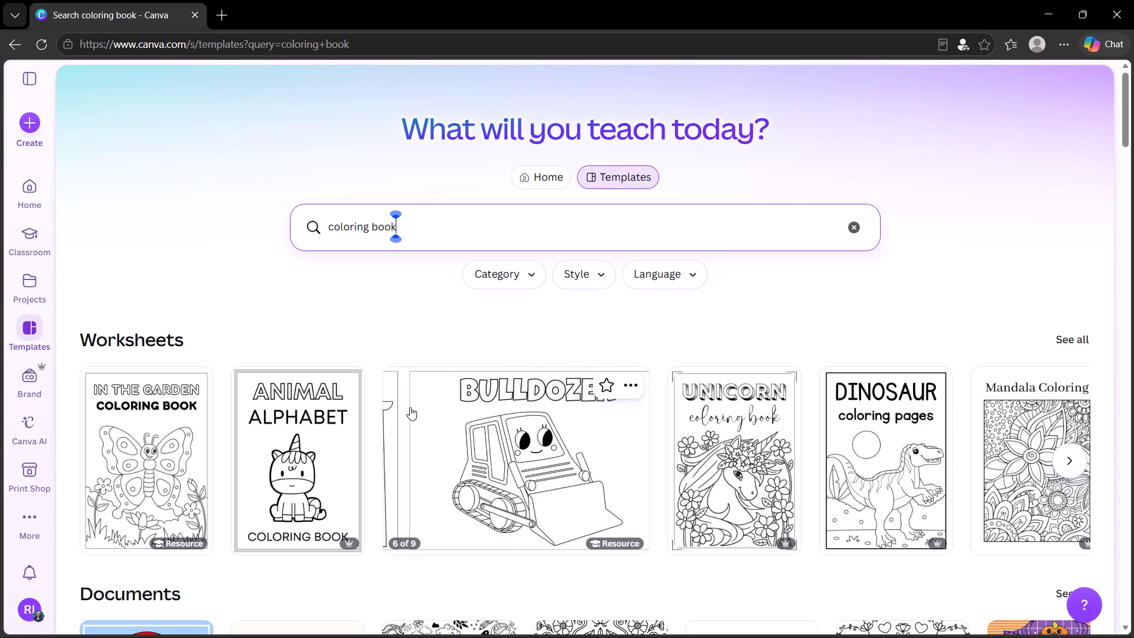
Look again through the Documents, Booklets and More templates for you sections of the coloring book results.
scroll(881, 410, down, 4)
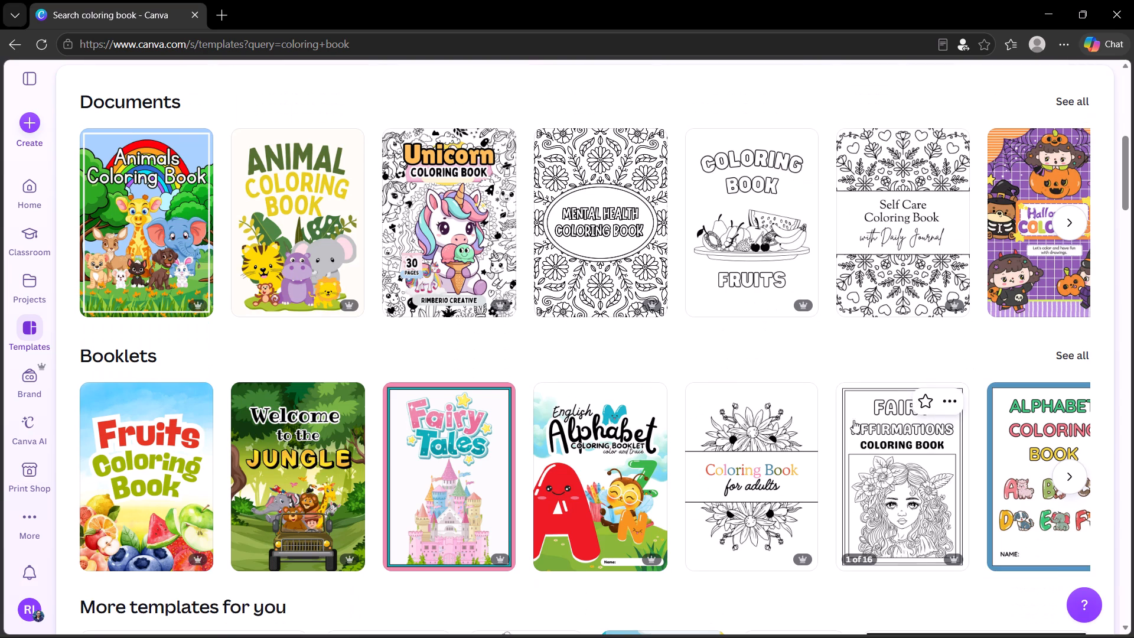
scroll(726, 451, down, 3)
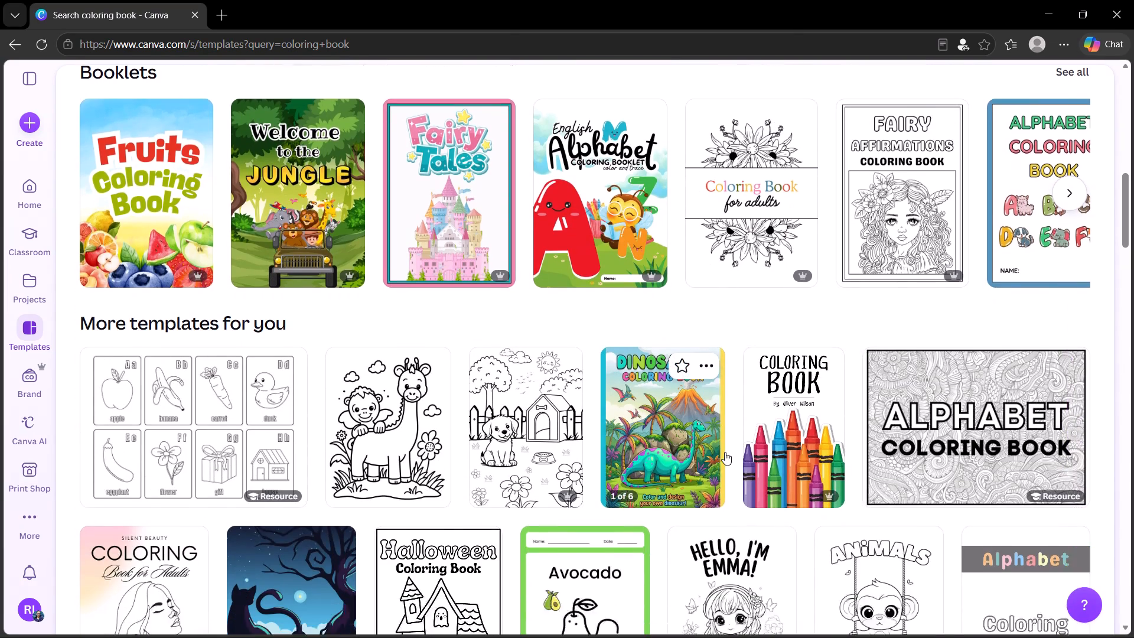
scroll(725, 452, down, 4)
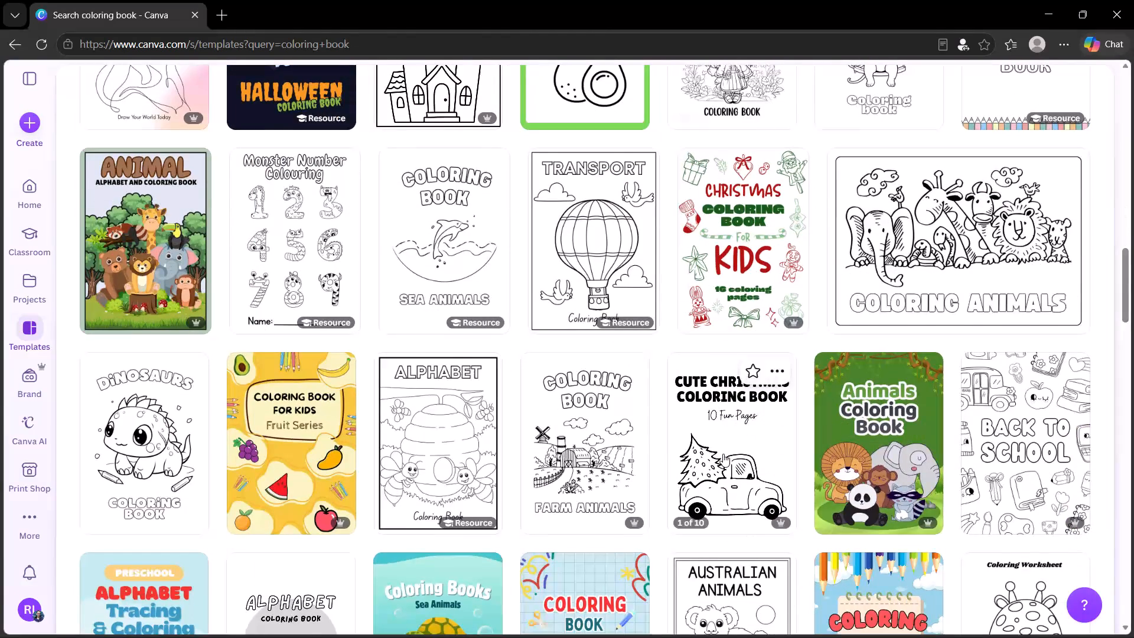
scroll(723, 454, down, 2)
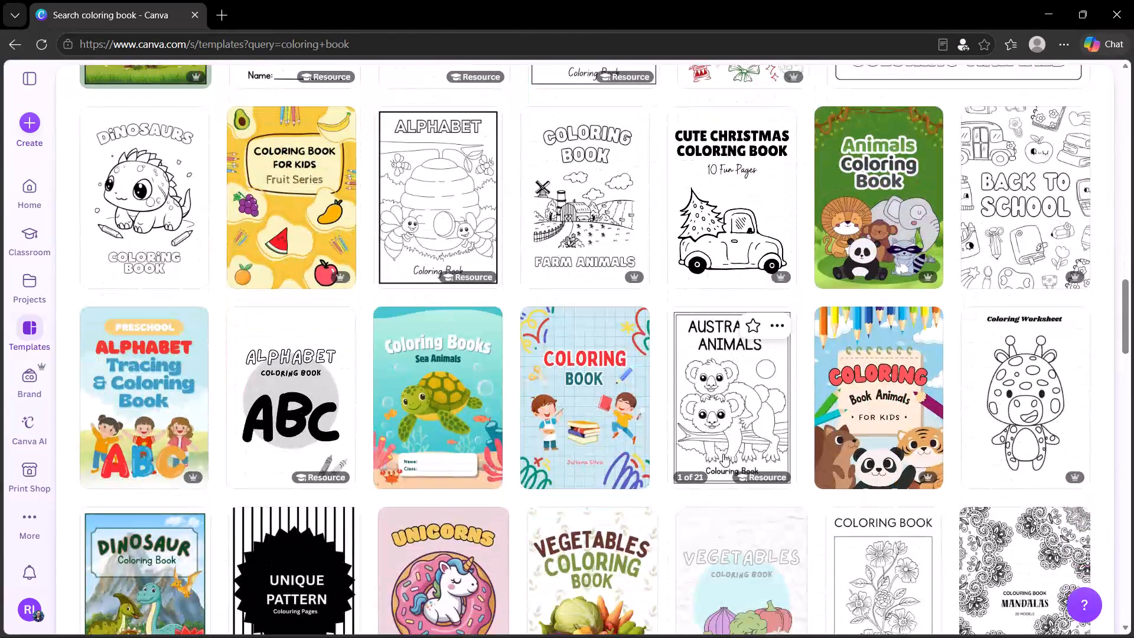
scroll(723, 454, down, 1)
scroll(723, 454, up, 14)
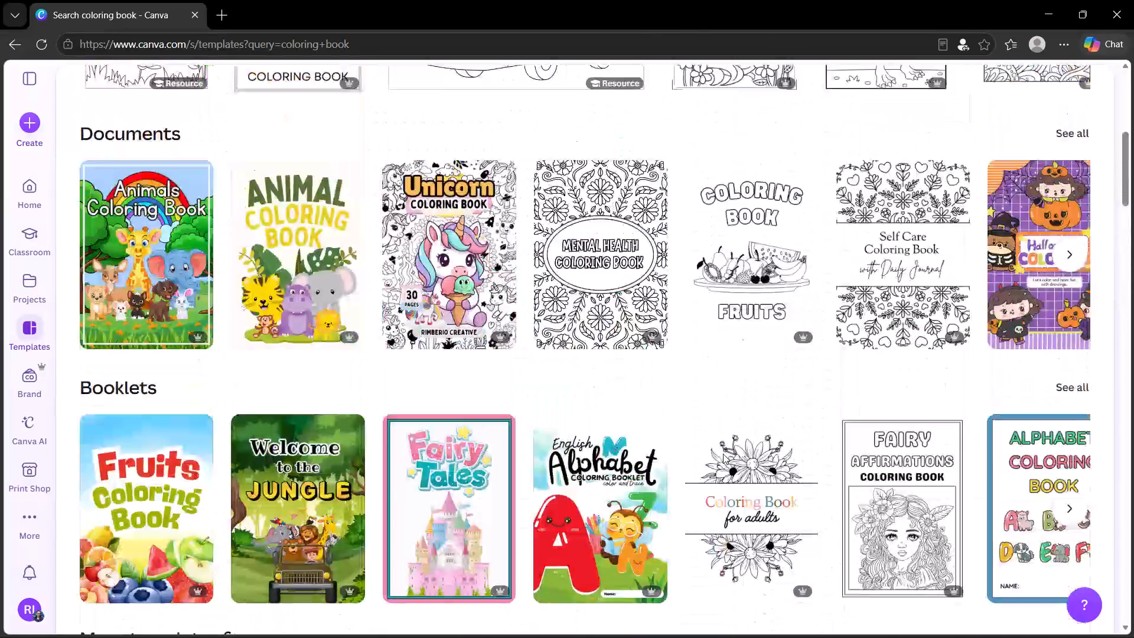
scroll(722, 454, up, 3)
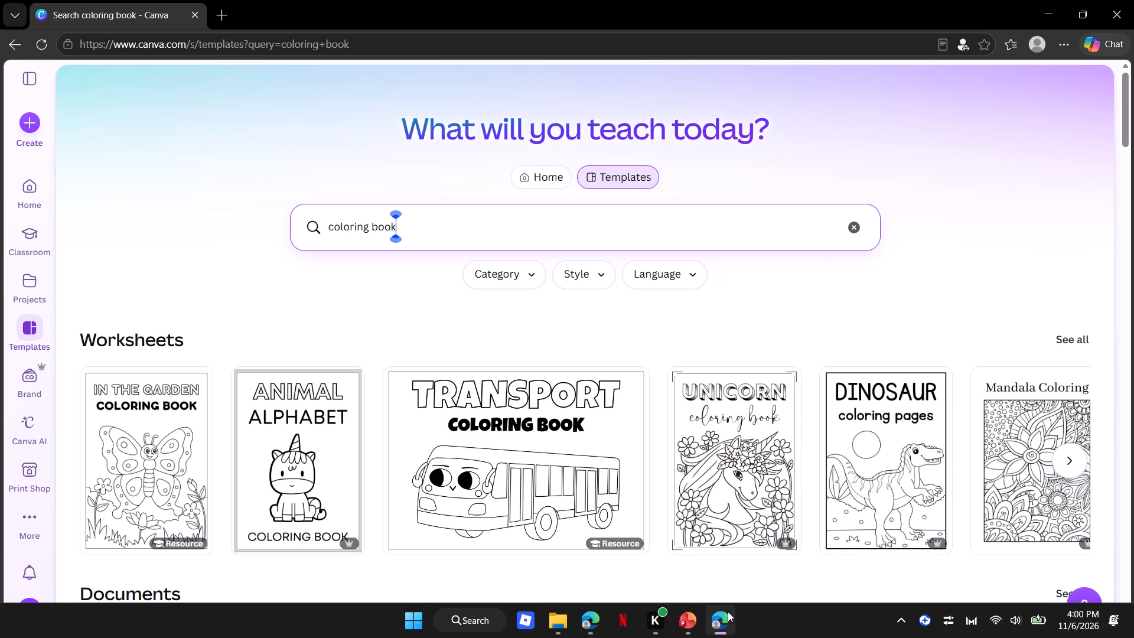
Switch back to PowerPoint and inspect the match starting and ending time entries in slide 30's results table.
click(692, 629)
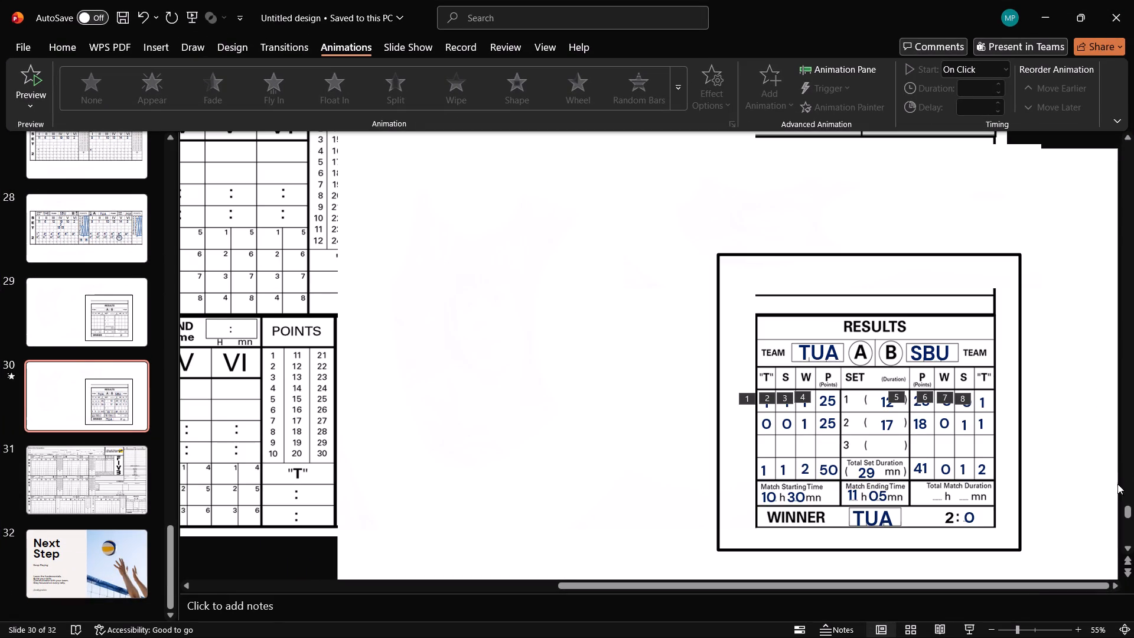
click(1090, 427)
click(803, 497)
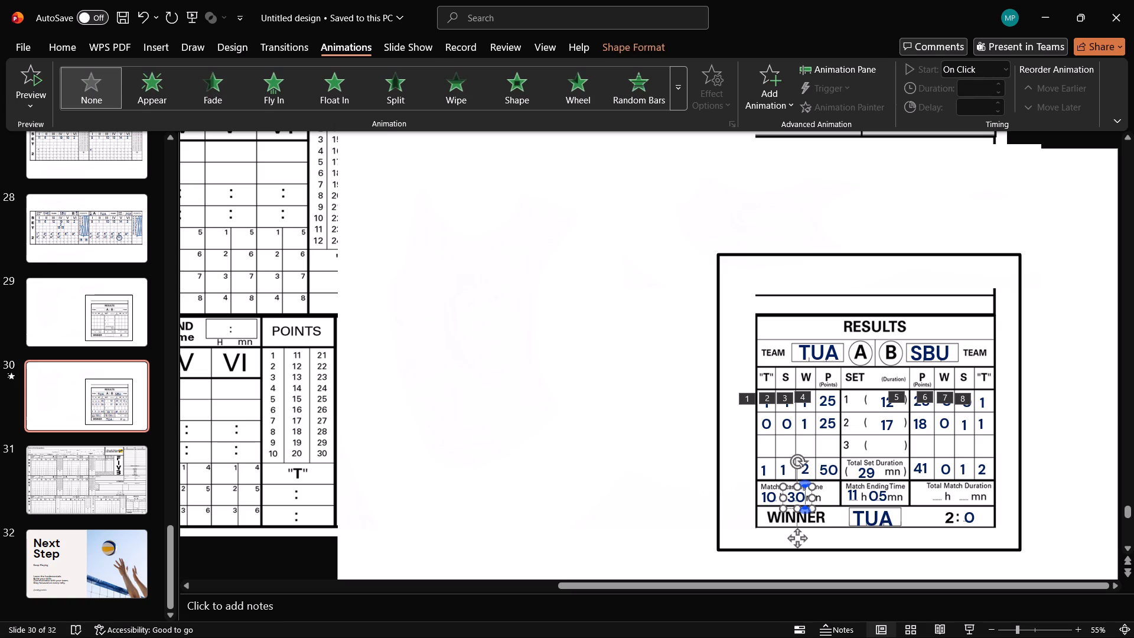
click(884, 493)
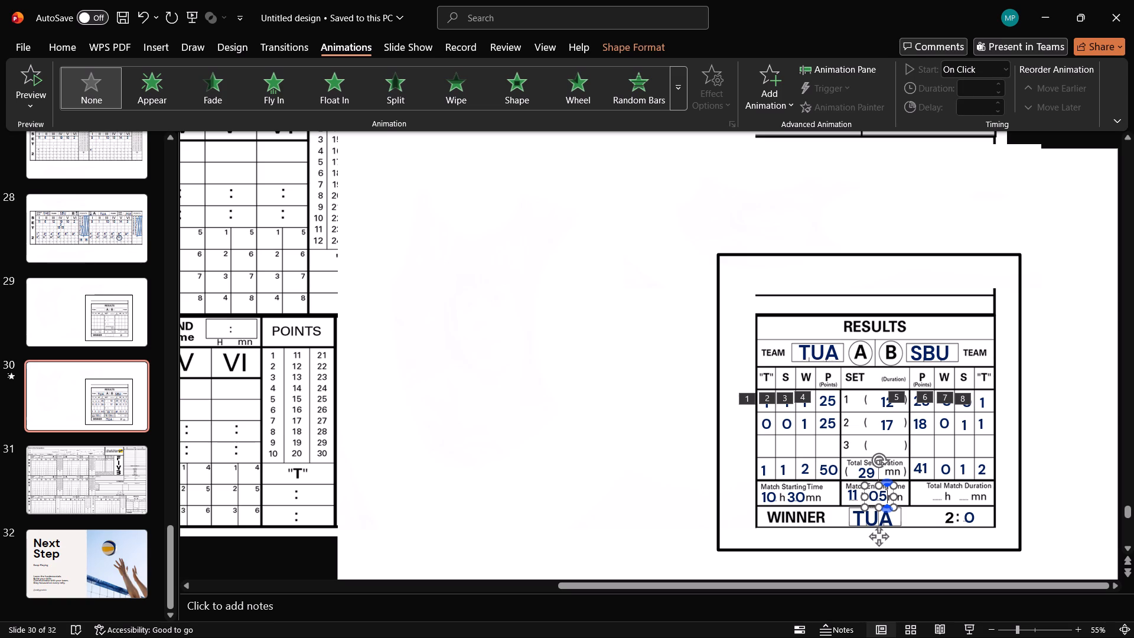
Look back through the set 1 scoresheet slides from 18 to 11 to check the recorded start time.
scroll(99, 277, up, 7)
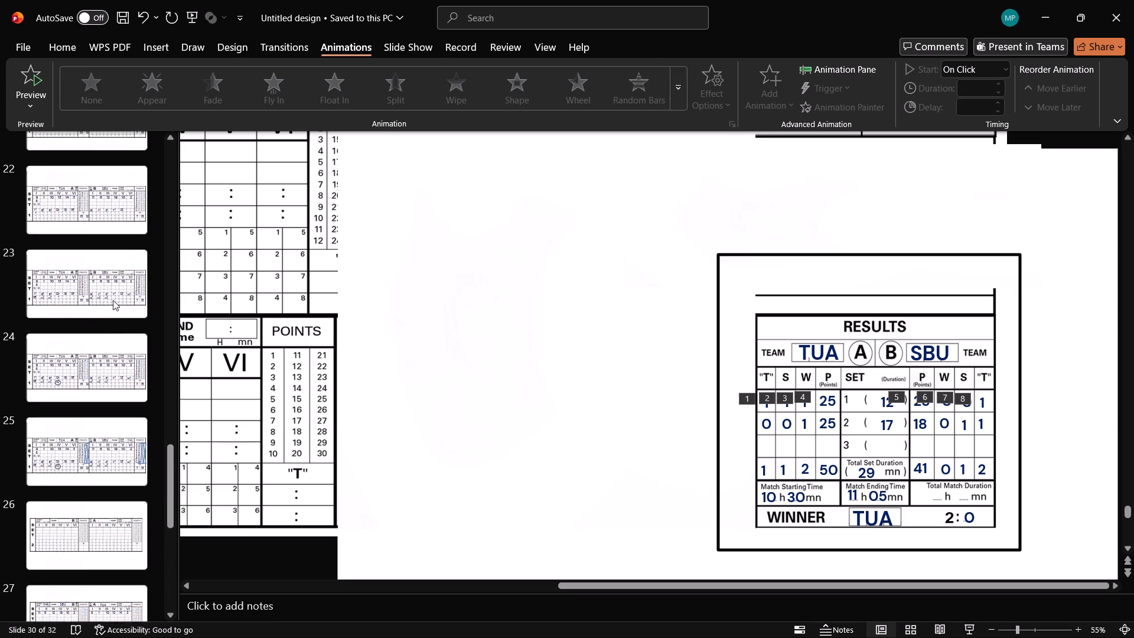
scroll(113, 300, up, 6)
click(117, 291)
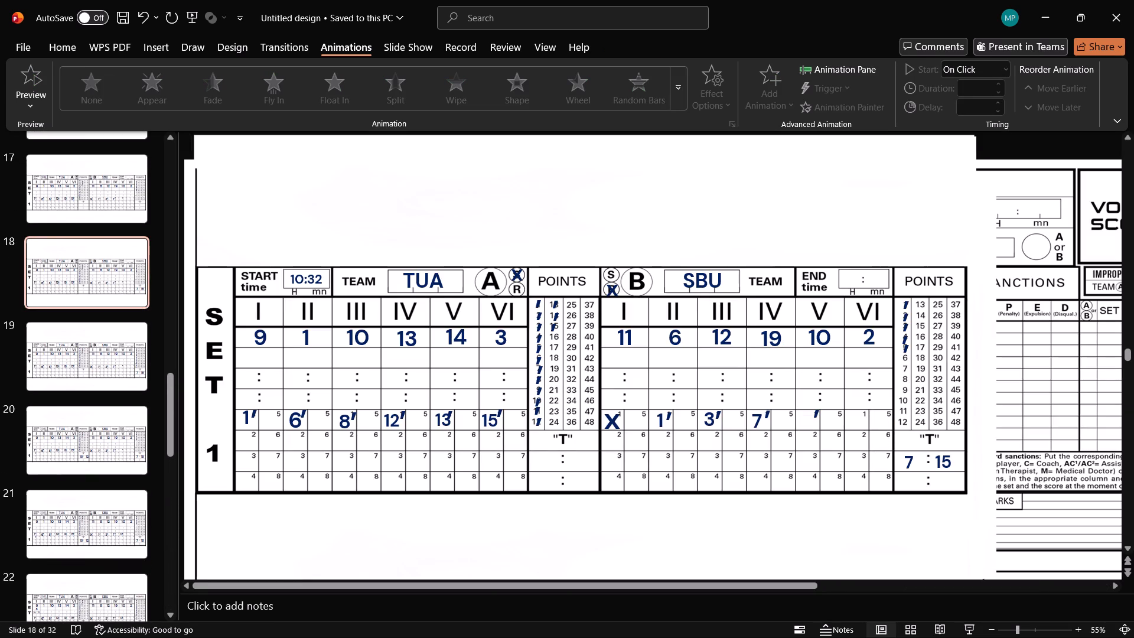
click(130, 186)
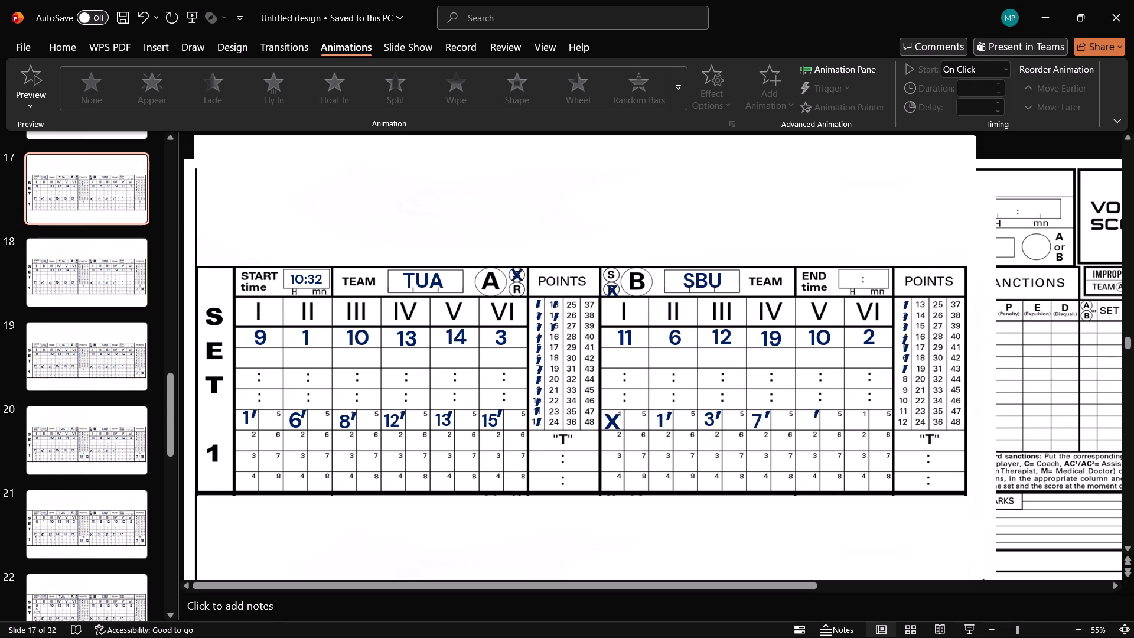
scroll(86, 243, up, 1)
click(114, 182)
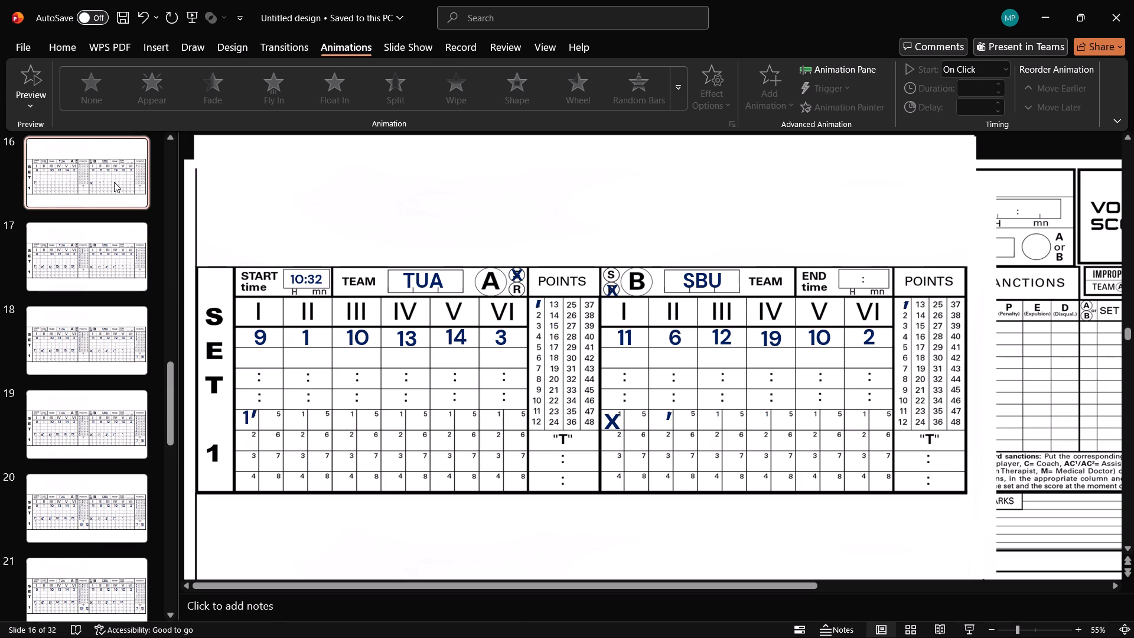
key(Up)
key(Up)
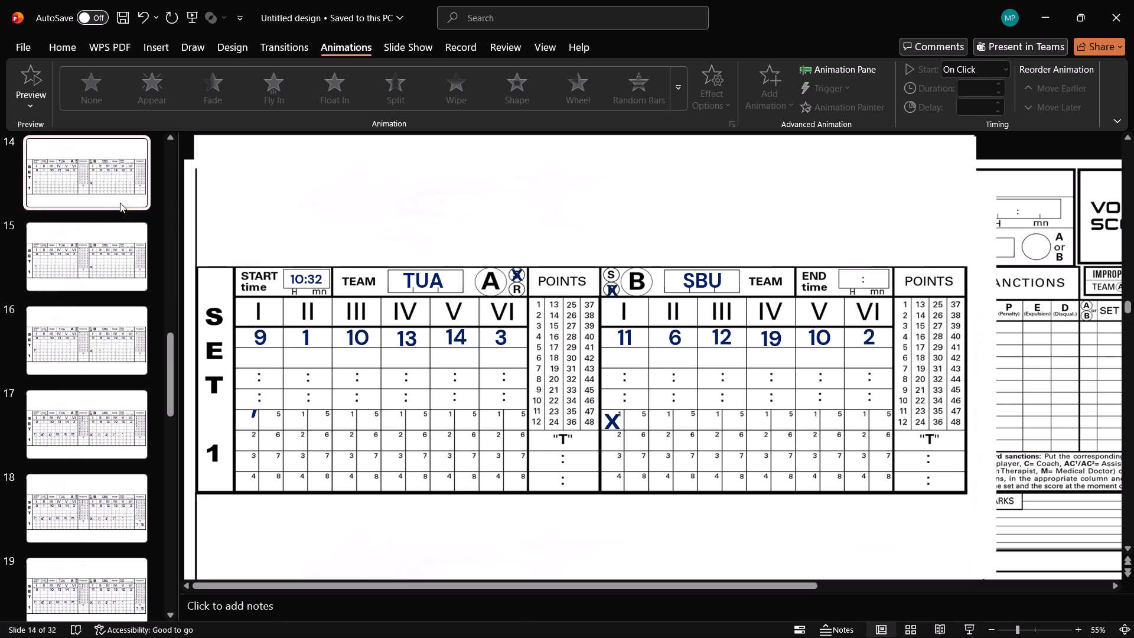
key(Up)
key(Up)
key(Up)
key(Down)
key(Down)
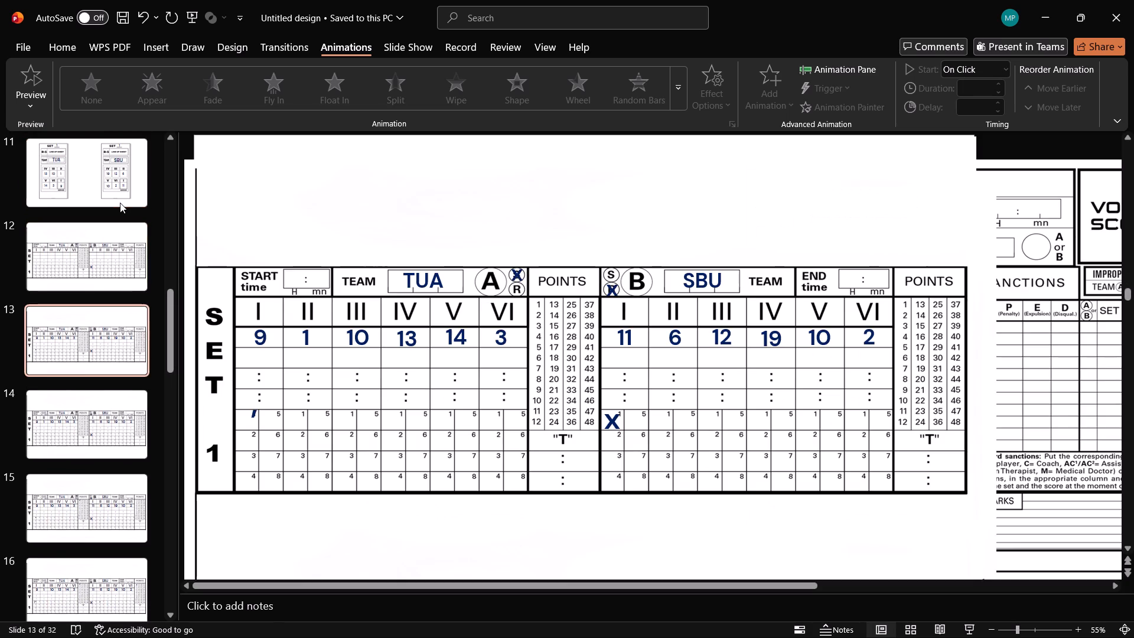
key(Down)
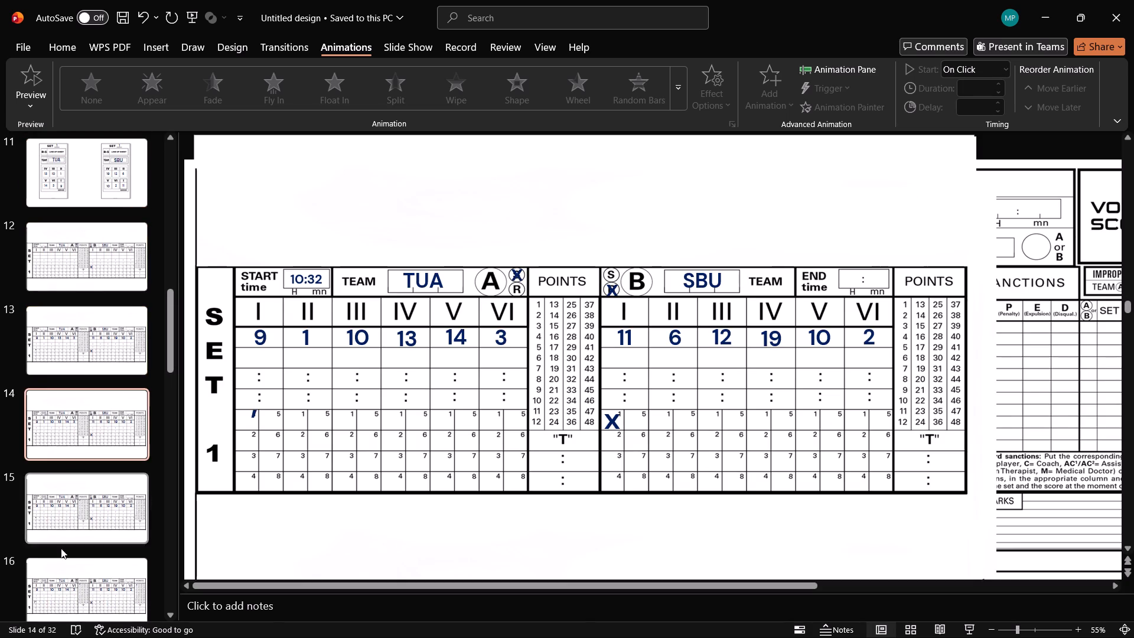
Set the match starting time minutes on slide 30 to 32.
scroll(67, 546, down, 9)
scroll(107, 518, down, 7)
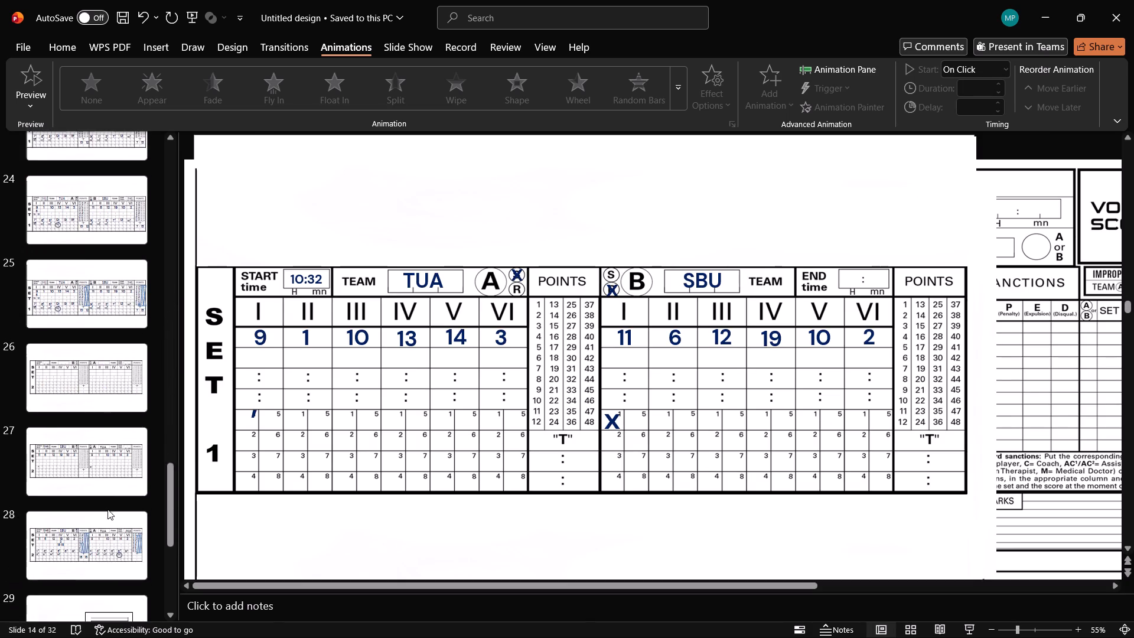
scroll(95, 504, down, 2)
scroll(97, 446, down, 3)
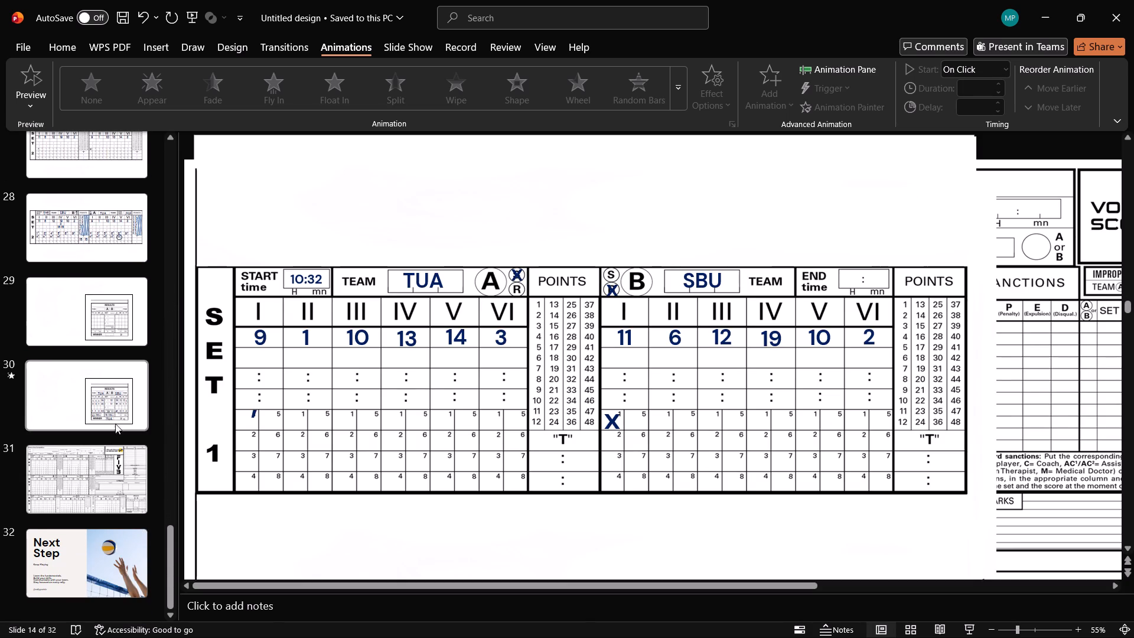
click(120, 393)
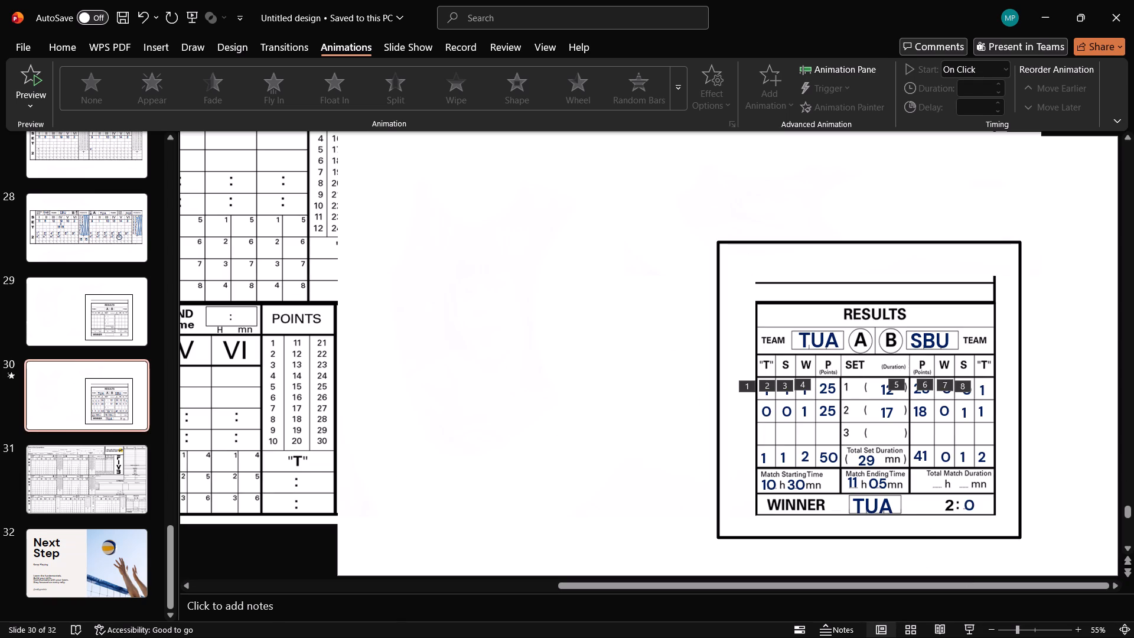
click(801, 486)
key(BackSpace)
key(2)
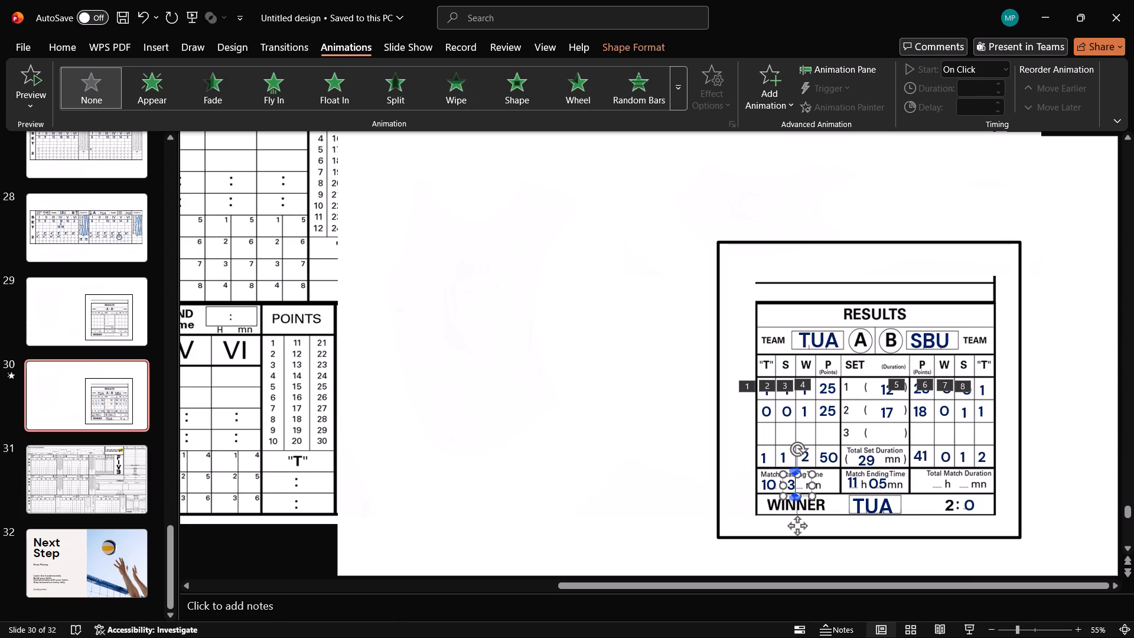
click(1051, 463)
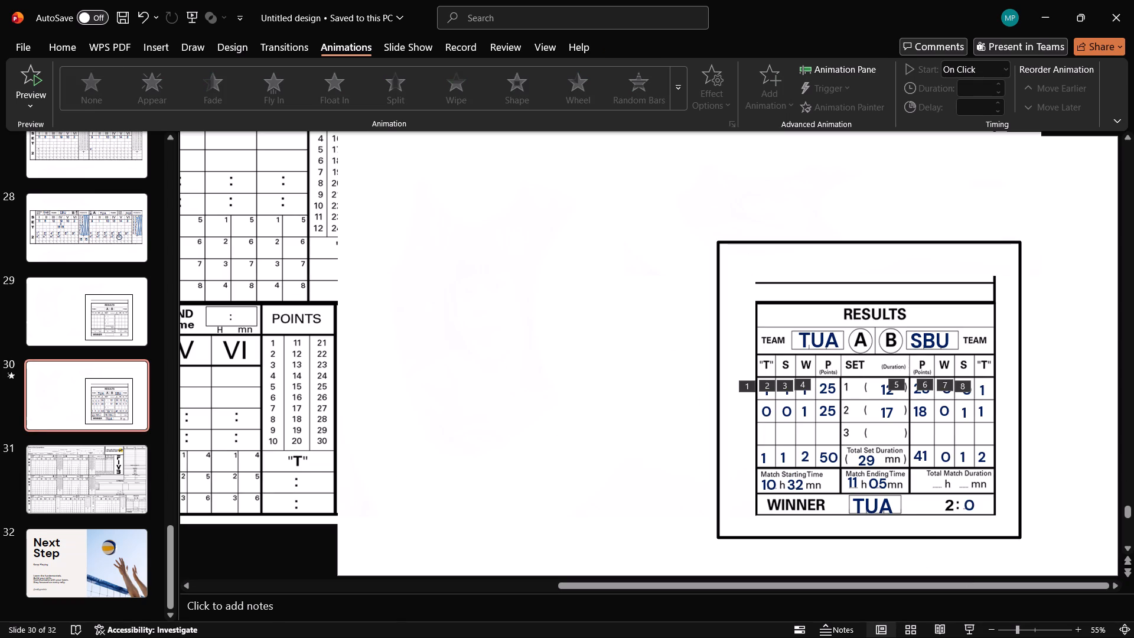
Check the start and end times on the set 2 scoresheet on slide 28 and the set 1 scoresheet on slide 24.
click(100, 214)
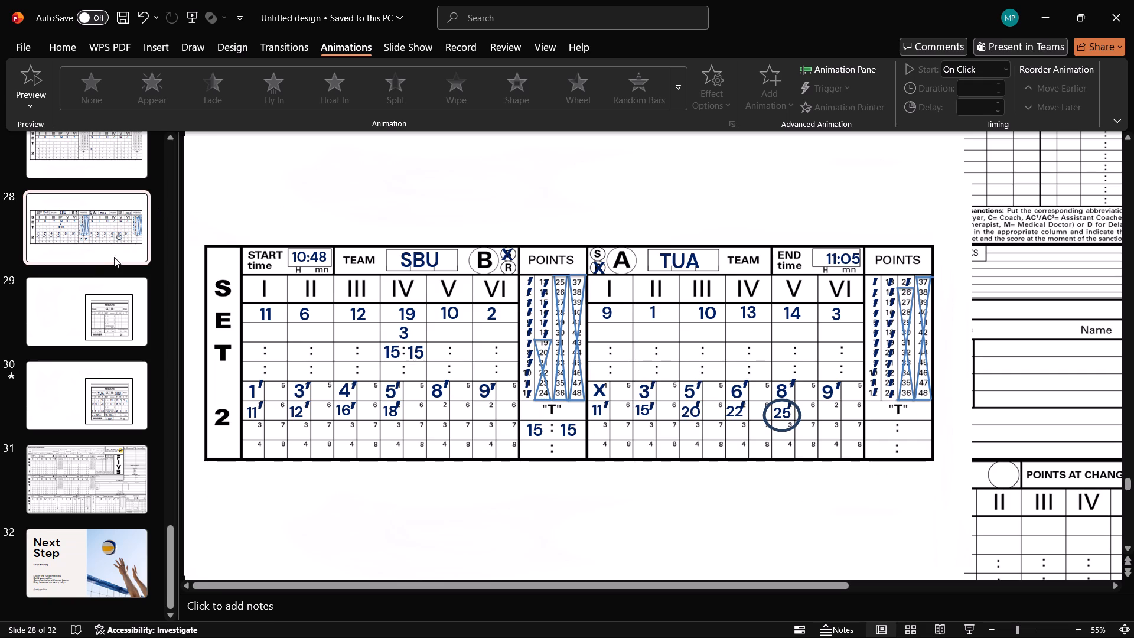
scroll(99, 260, up, 3)
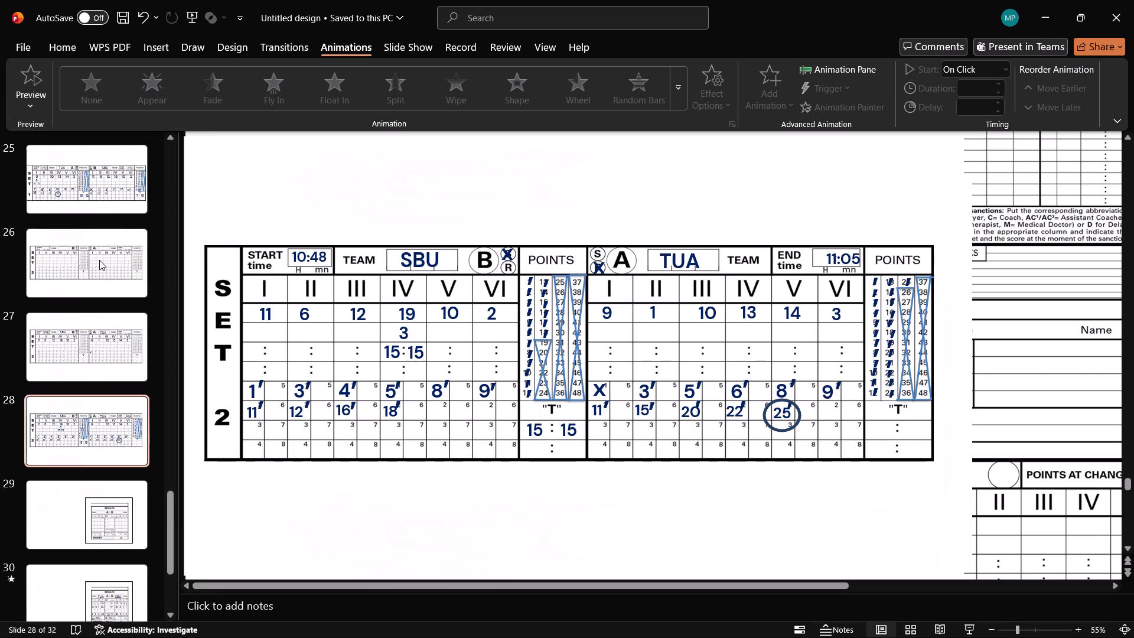
scroll(100, 261, up, 2)
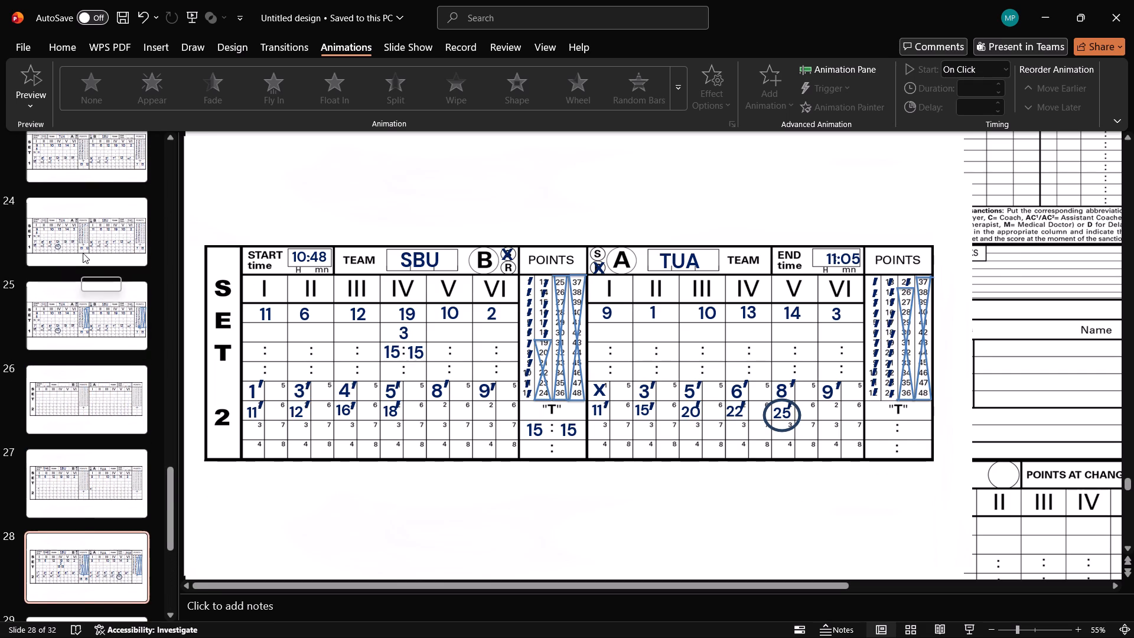
click(84, 252)
Check the set 1 start time on the earlier scoresheets from slide 20 back to slide 12, ending on slide 14.
scroll(96, 265, up, 2)
scroll(46, 250, up, 2)
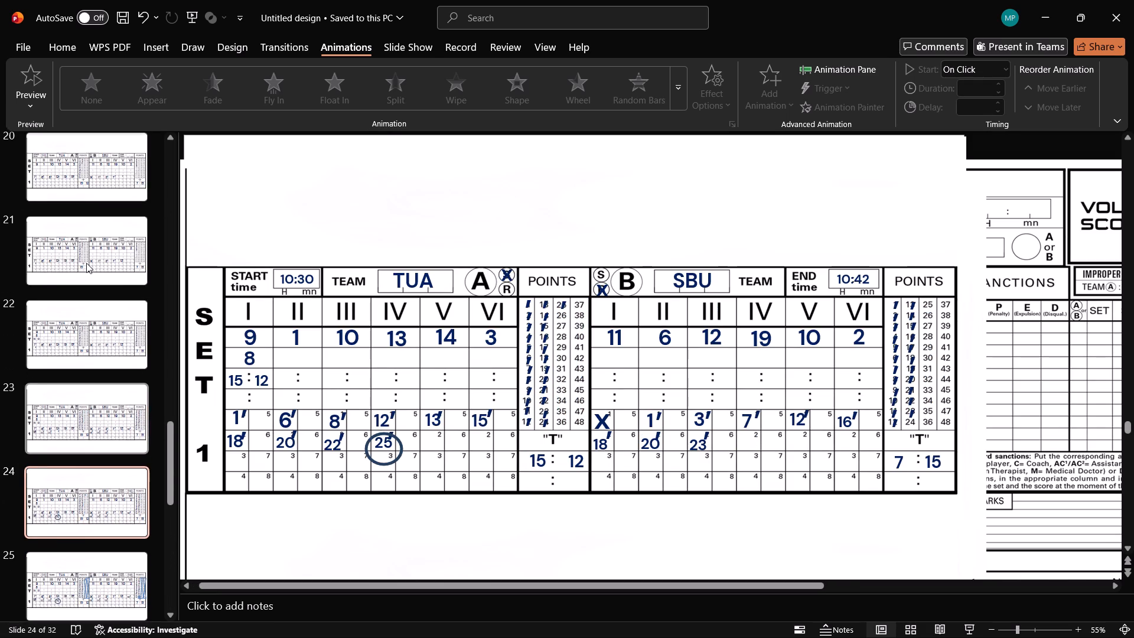
click(132, 183)
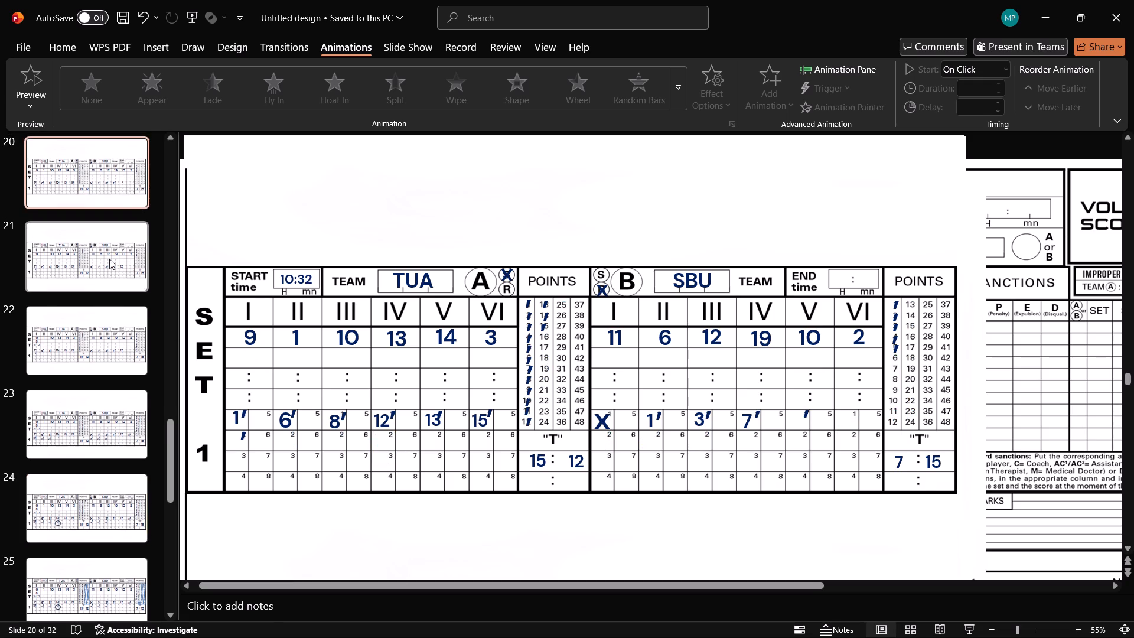
scroll(106, 256, up, 1)
click(106, 173)
scroll(84, 264, up, 4)
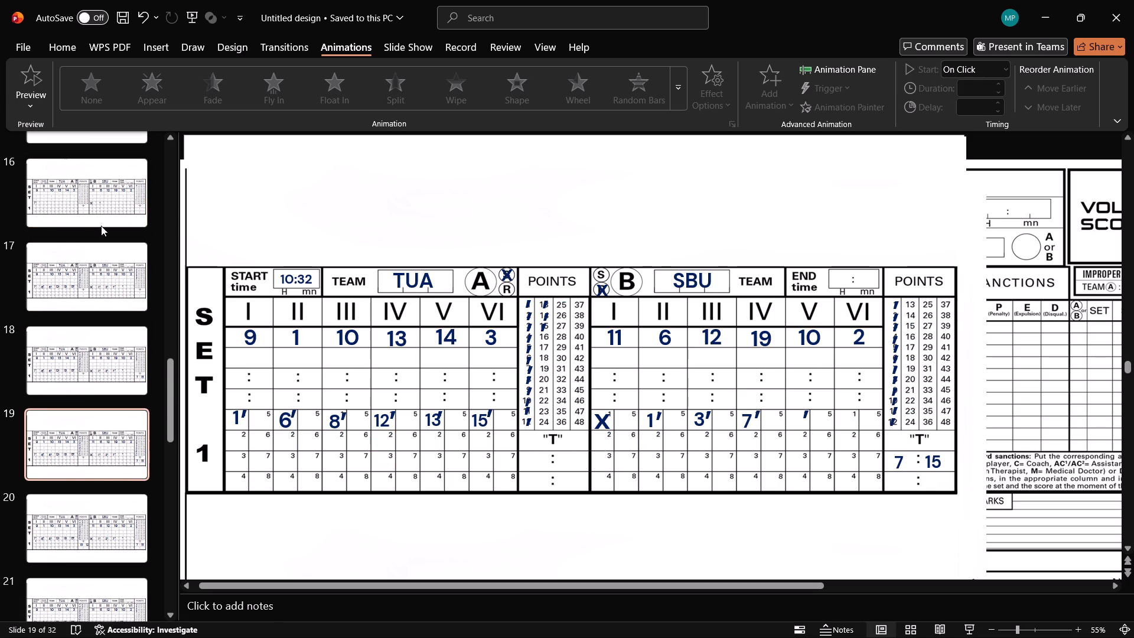
click(103, 193)
scroll(96, 226, up, 4)
click(95, 226)
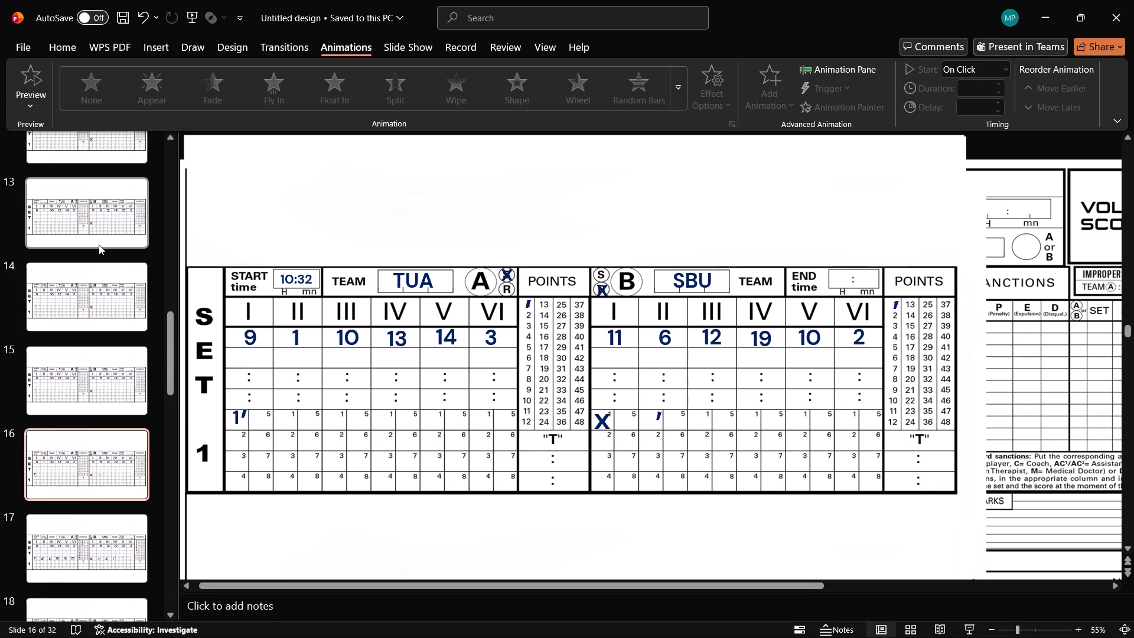
scroll(99, 245, up, 4)
click(108, 389)
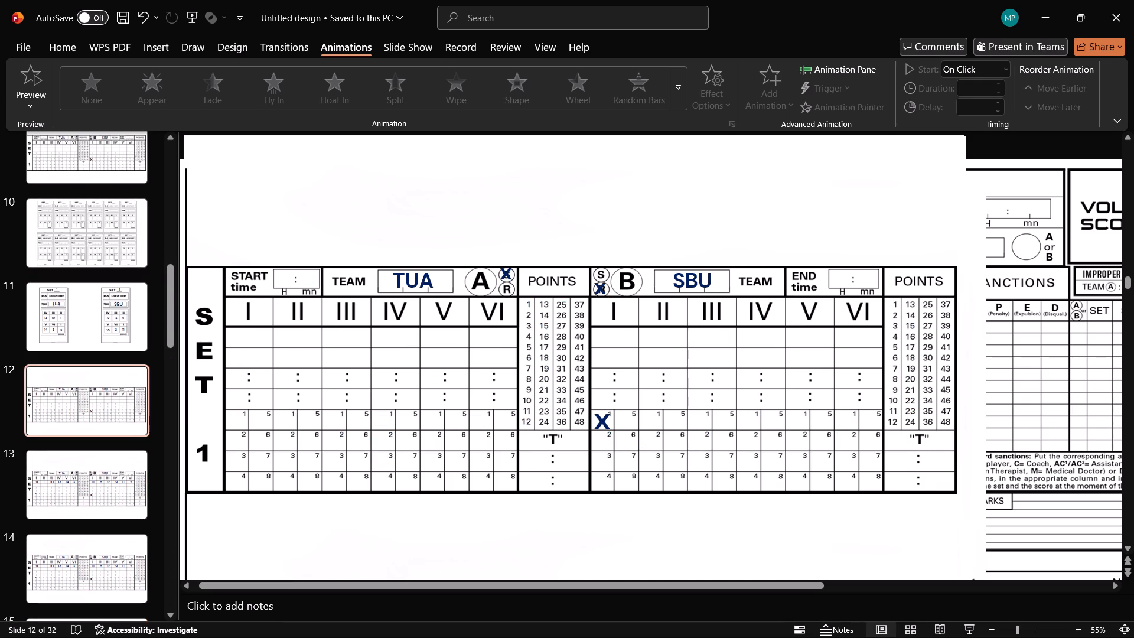
click(106, 388)
click(82, 428)
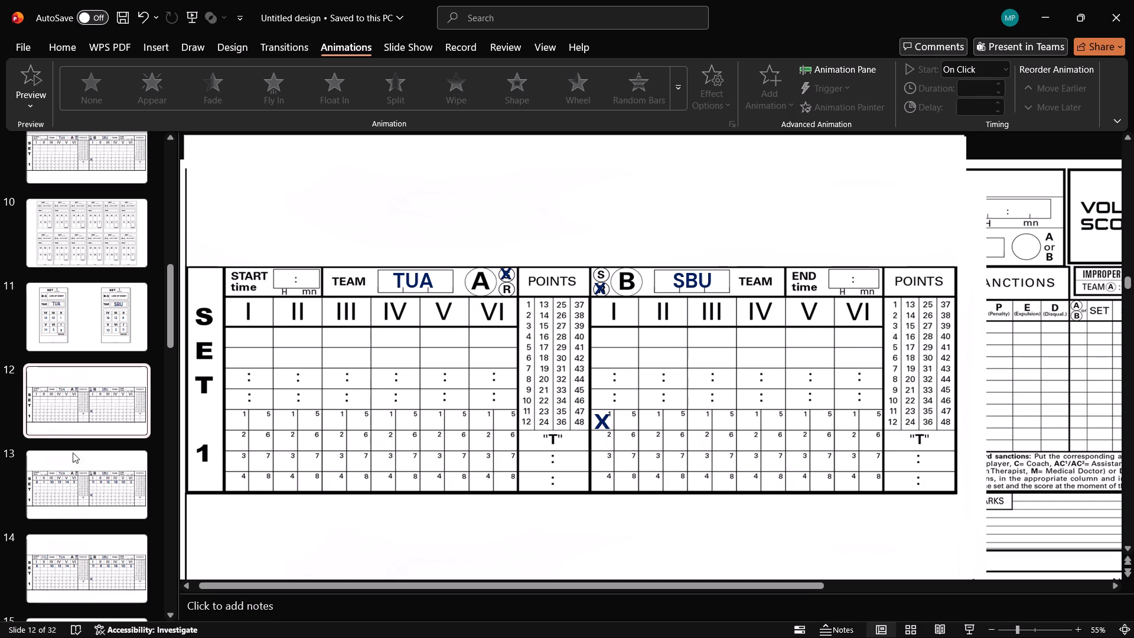
click(73, 489)
click(111, 596)
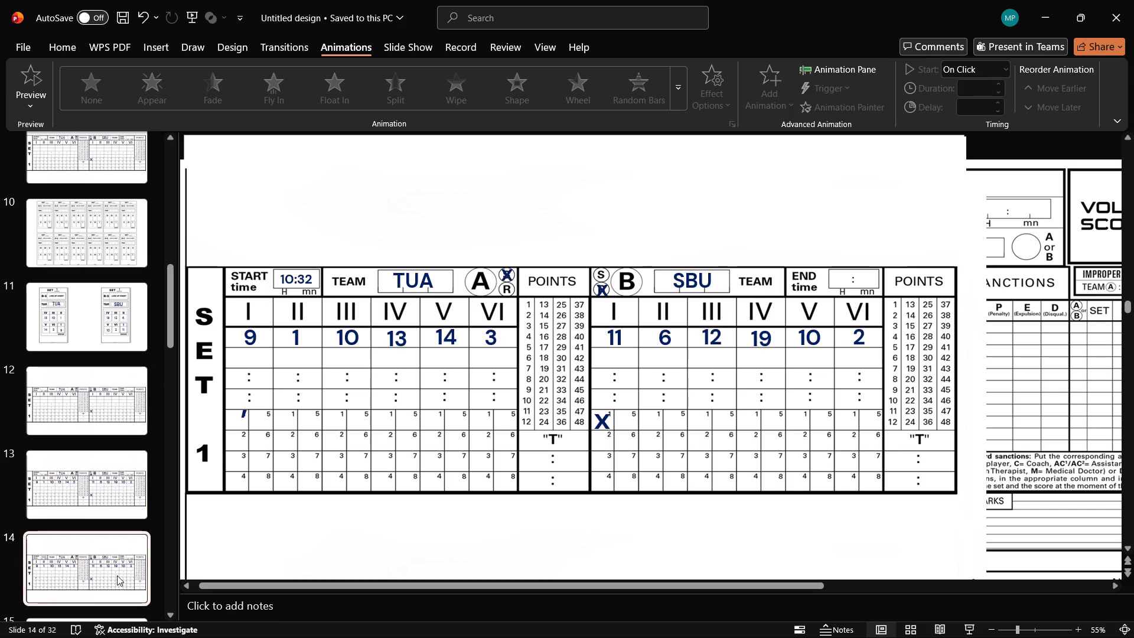
Set the set 1 start time on slide 25 to 10:32.
scroll(27, 502, down, 7)
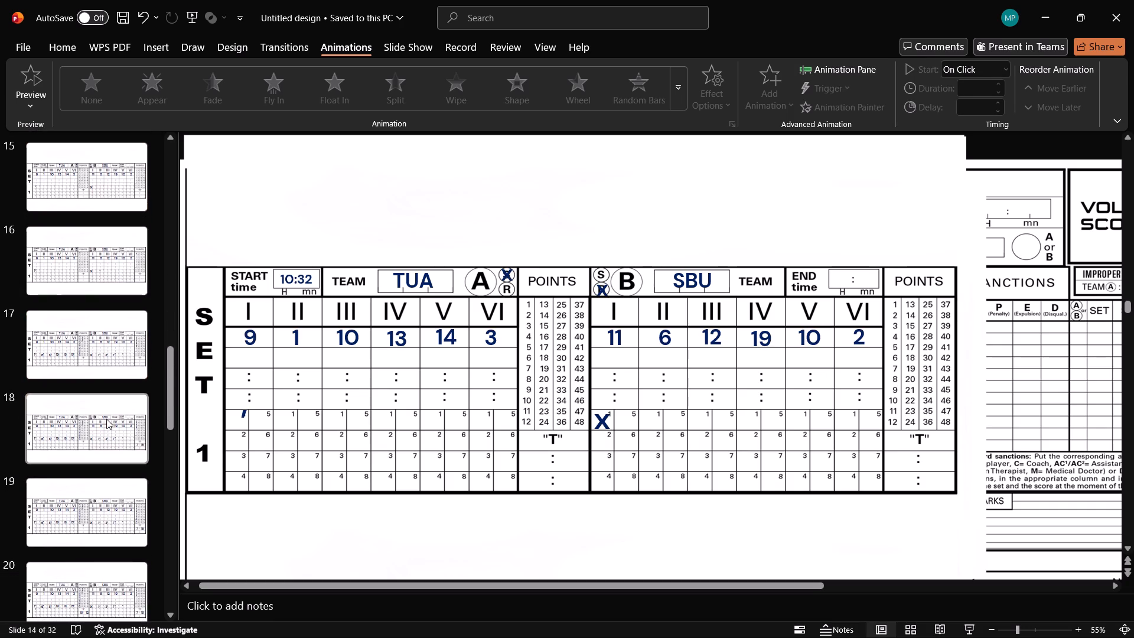
scroll(90, 502, down, 6)
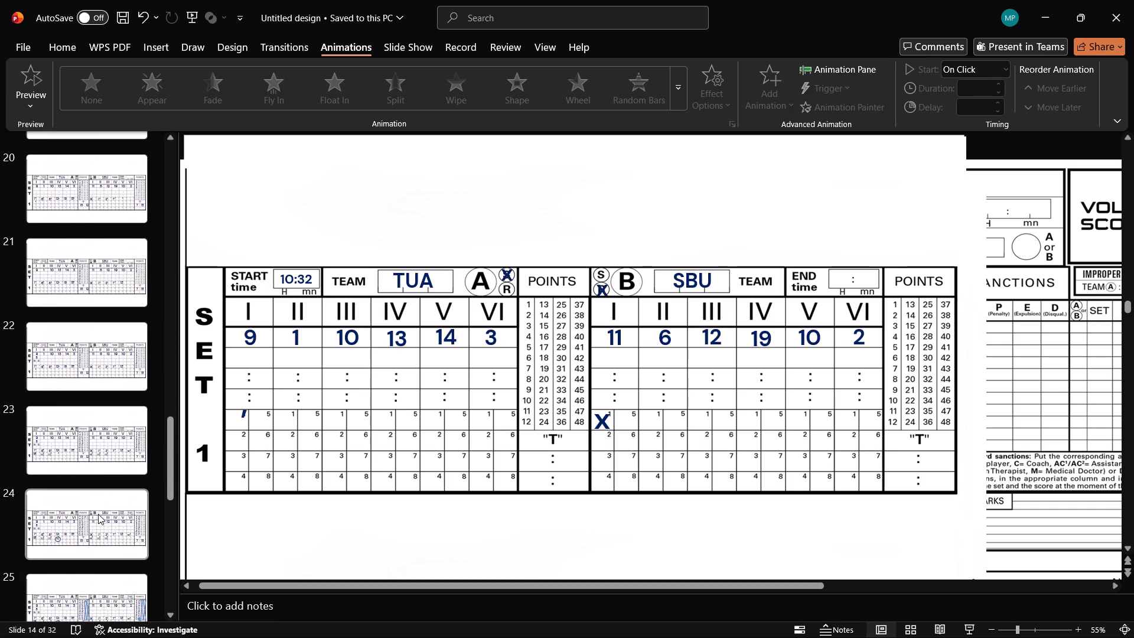
click(83, 617)
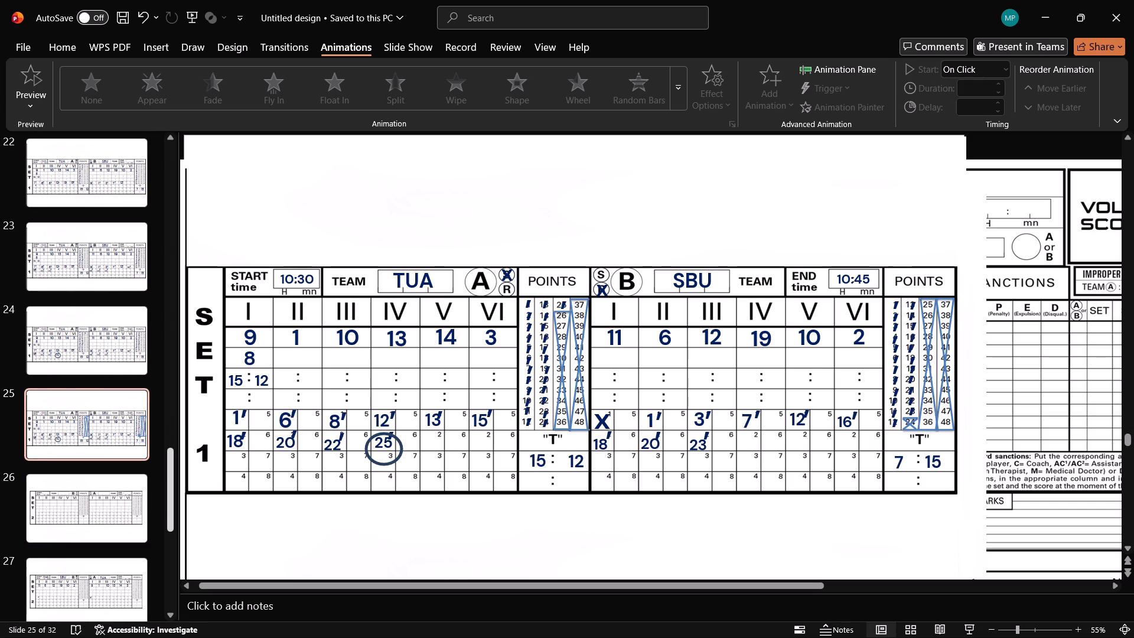
click(317, 280)
click(311, 279)
key(BackSpace)
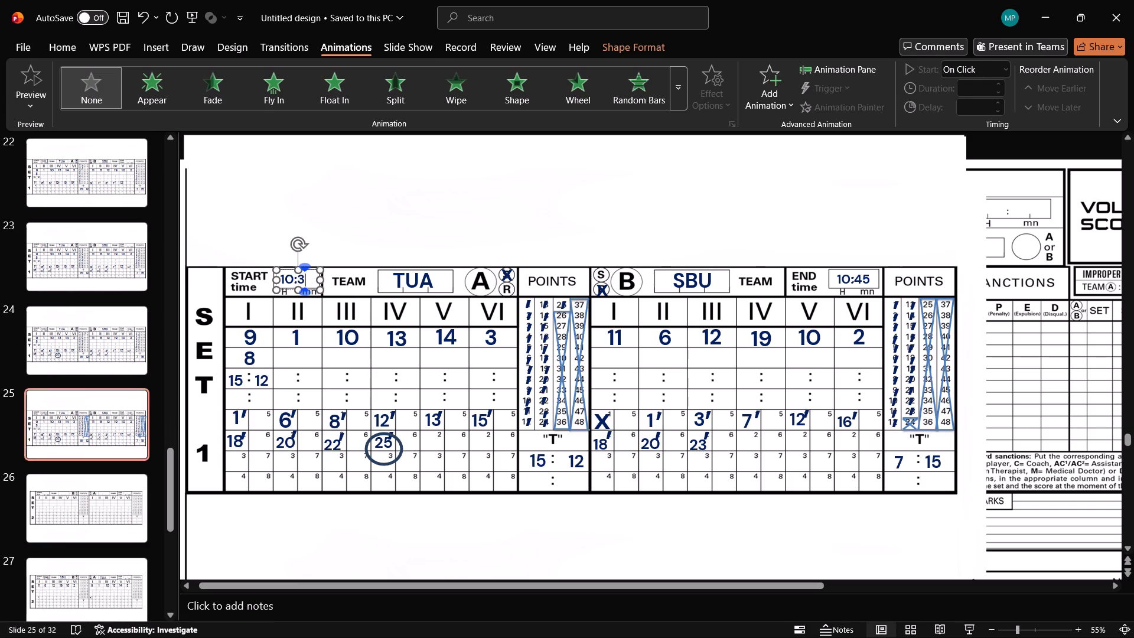
key(2)
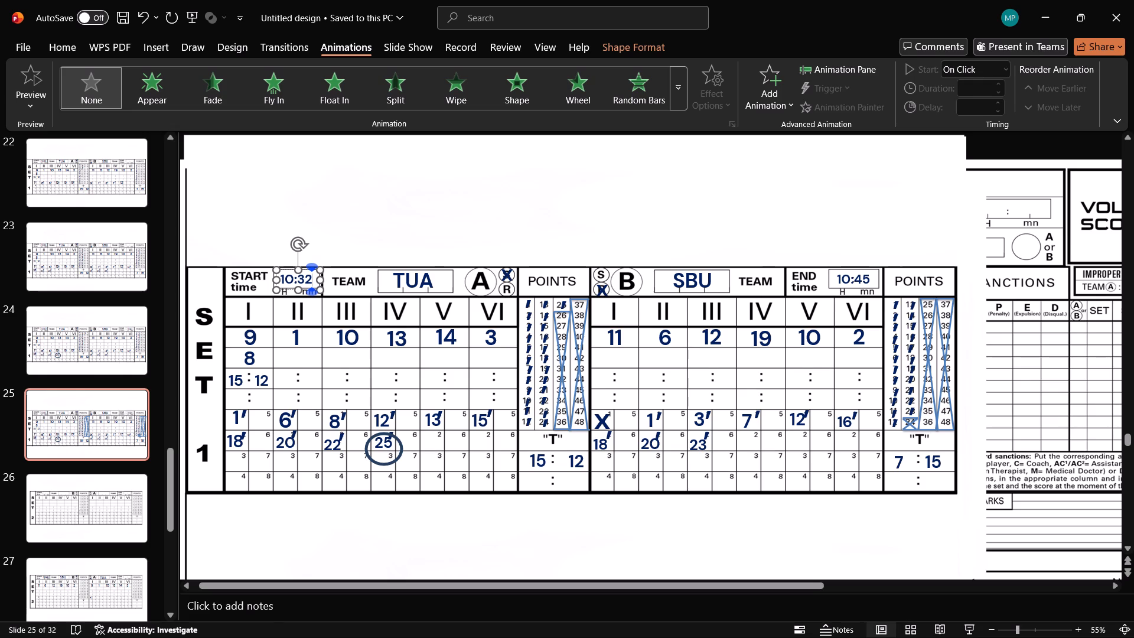
Set the set 1 start time on slide 24 to 10:32.
scroll(318, 346, down, 1)
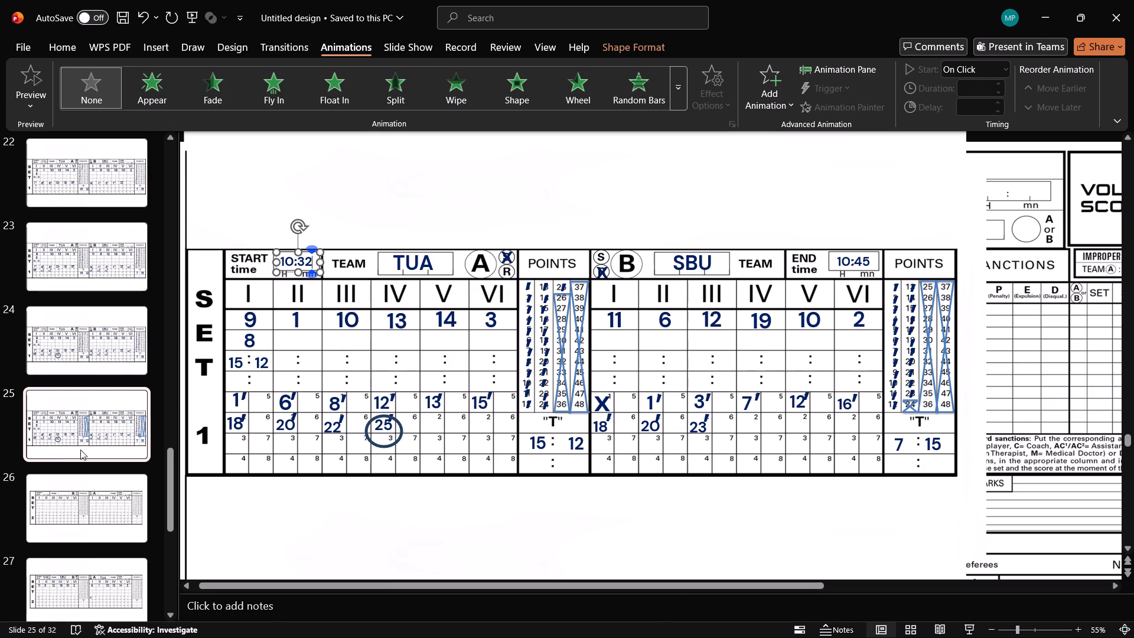
scroll(103, 458, down, 1)
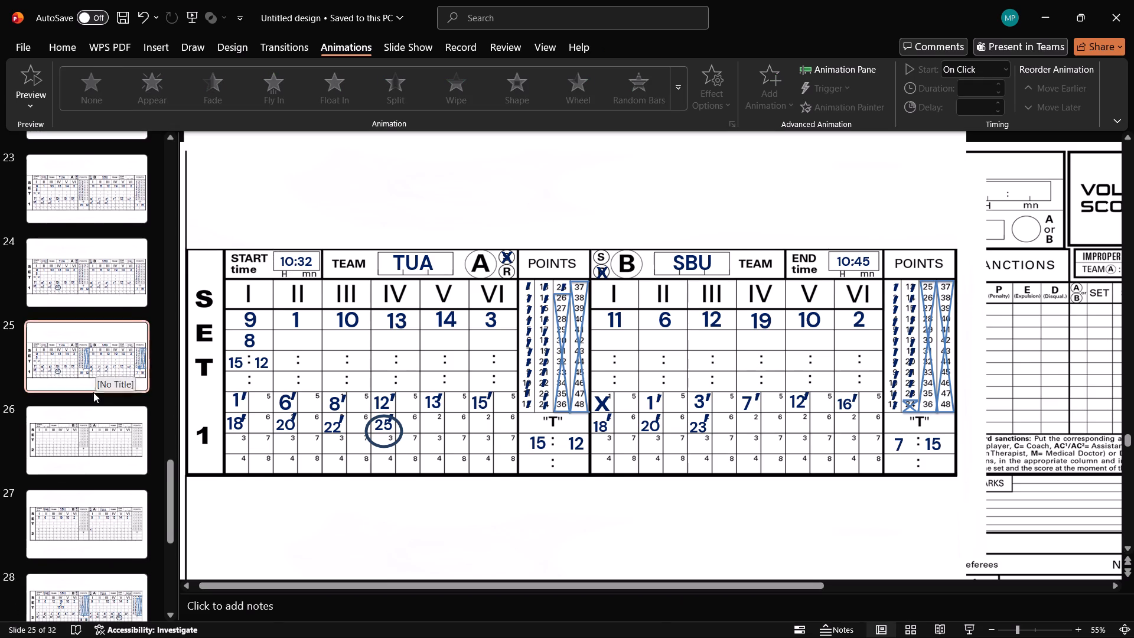
scroll(115, 359, up, 1)
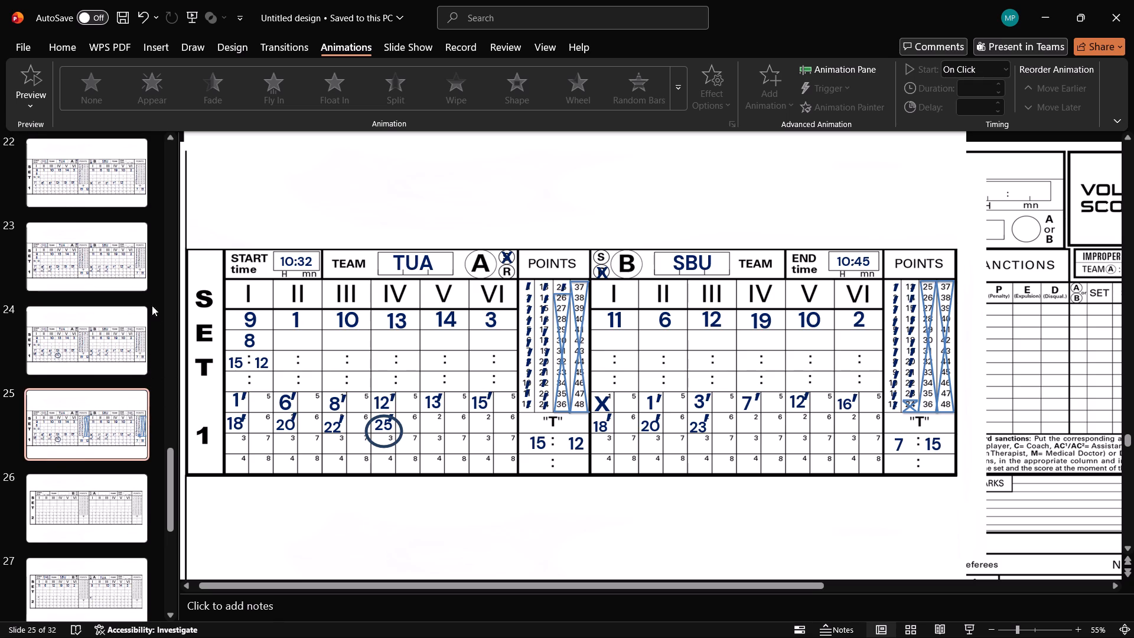
click(59, 347)
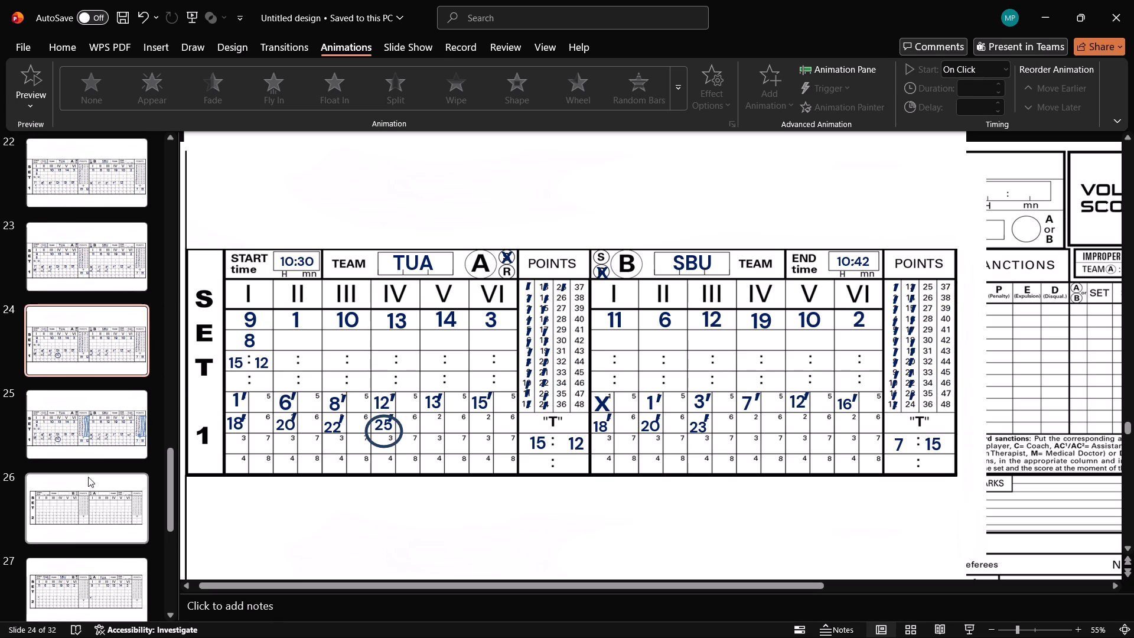
click(107, 242)
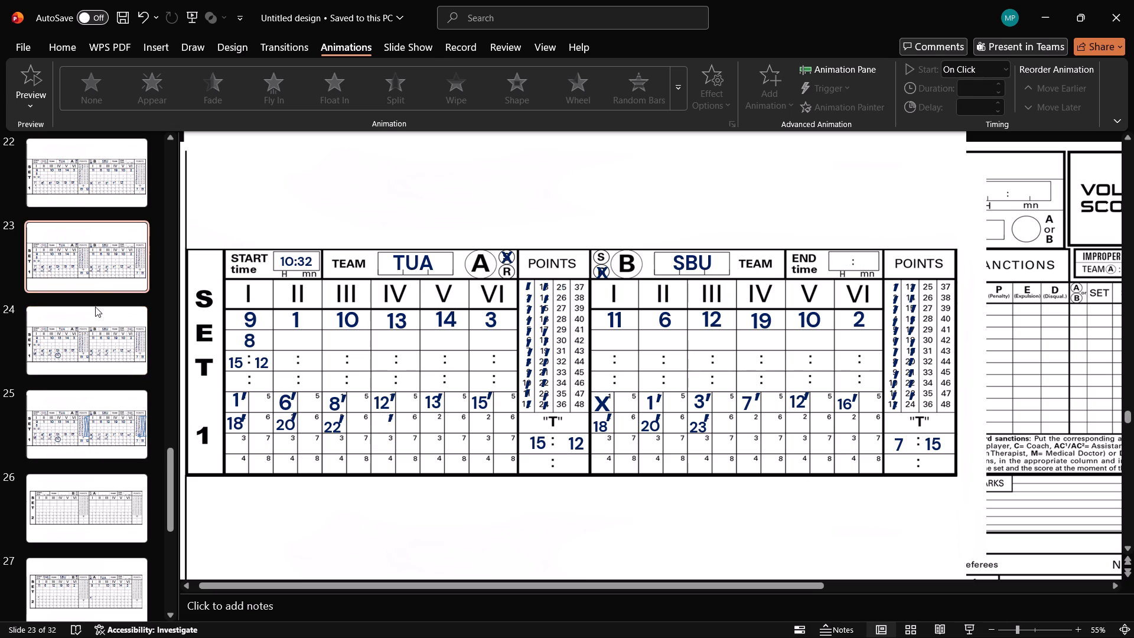
click(95, 307)
click(312, 256)
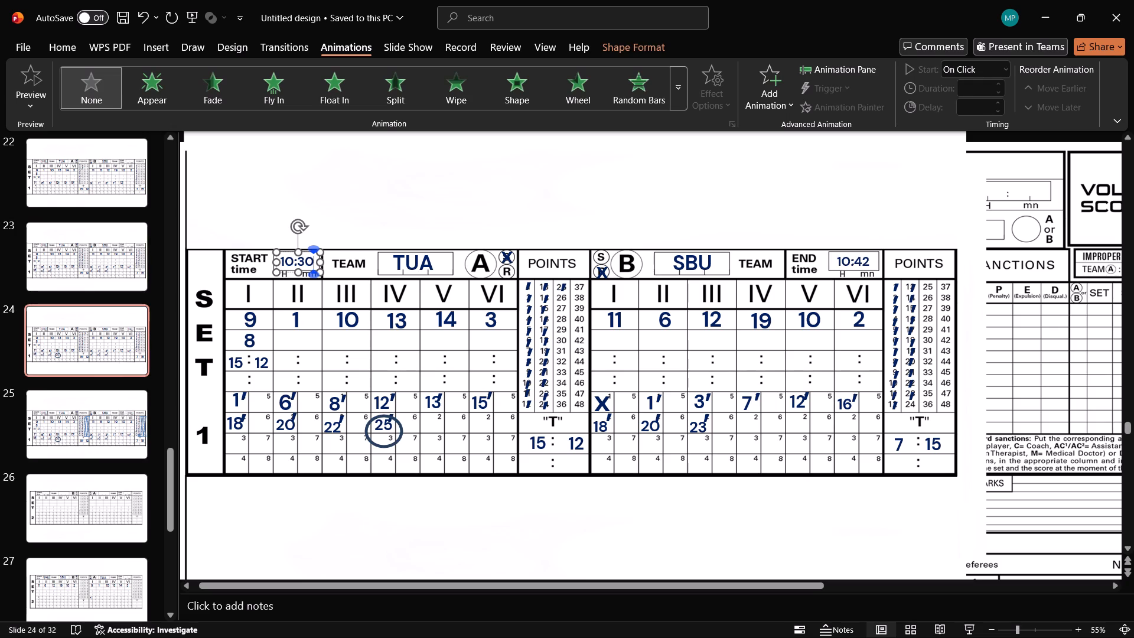
key(BackSpace)
key(2)
Compare the set 1 end time on slides 24 and 25, and set it to 10:45 on slide 24.
click(74, 265)
click(81, 337)
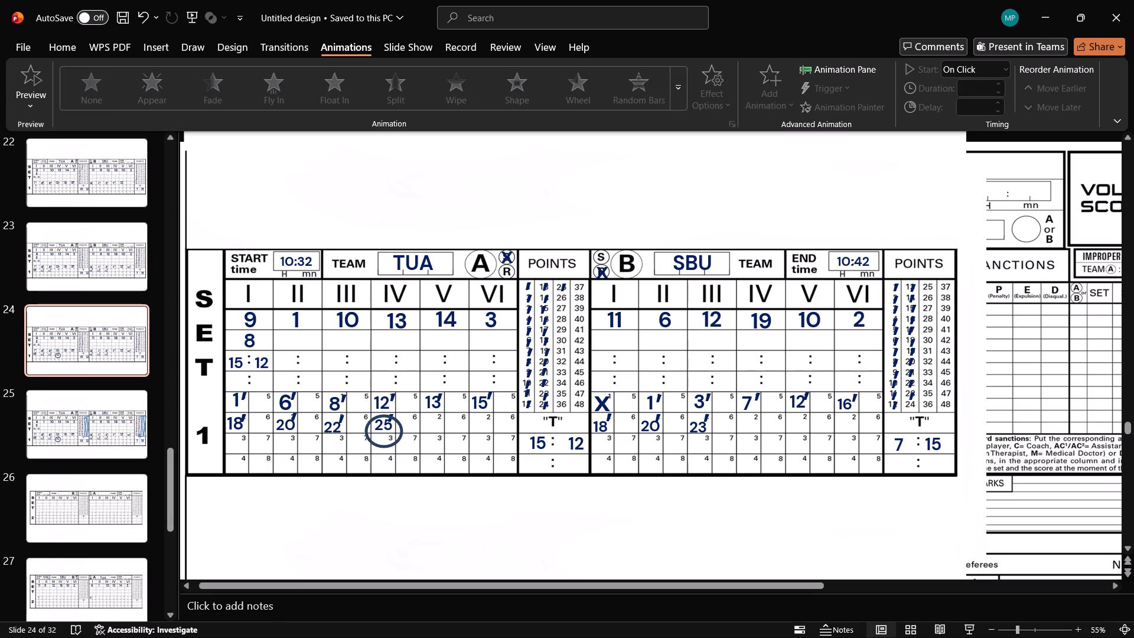
click(93, 421)
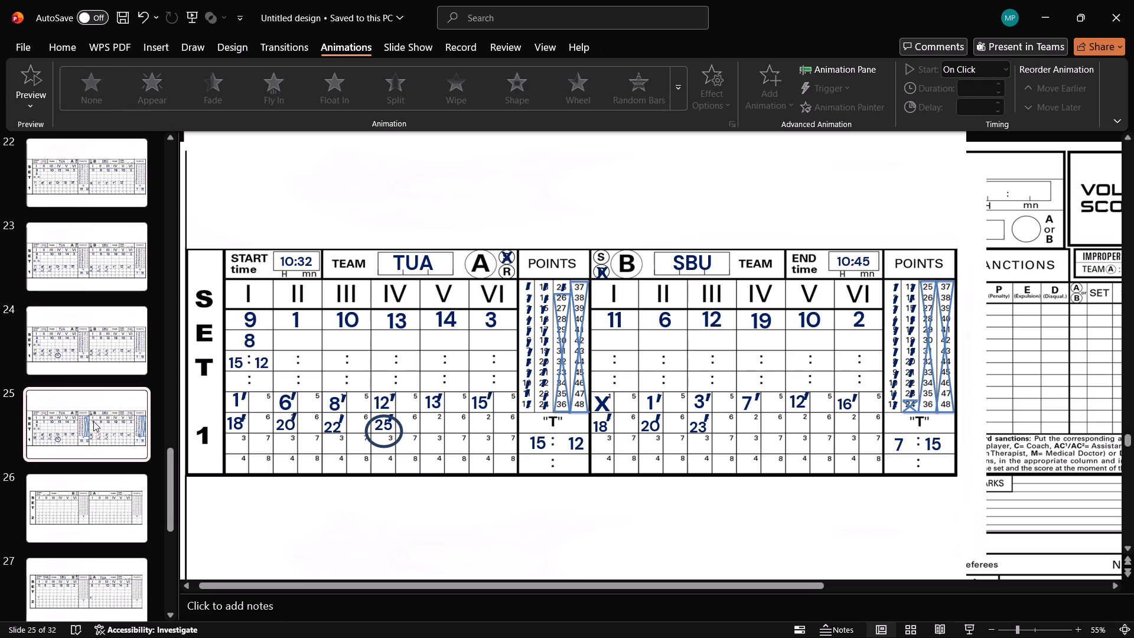
click(91, 337)
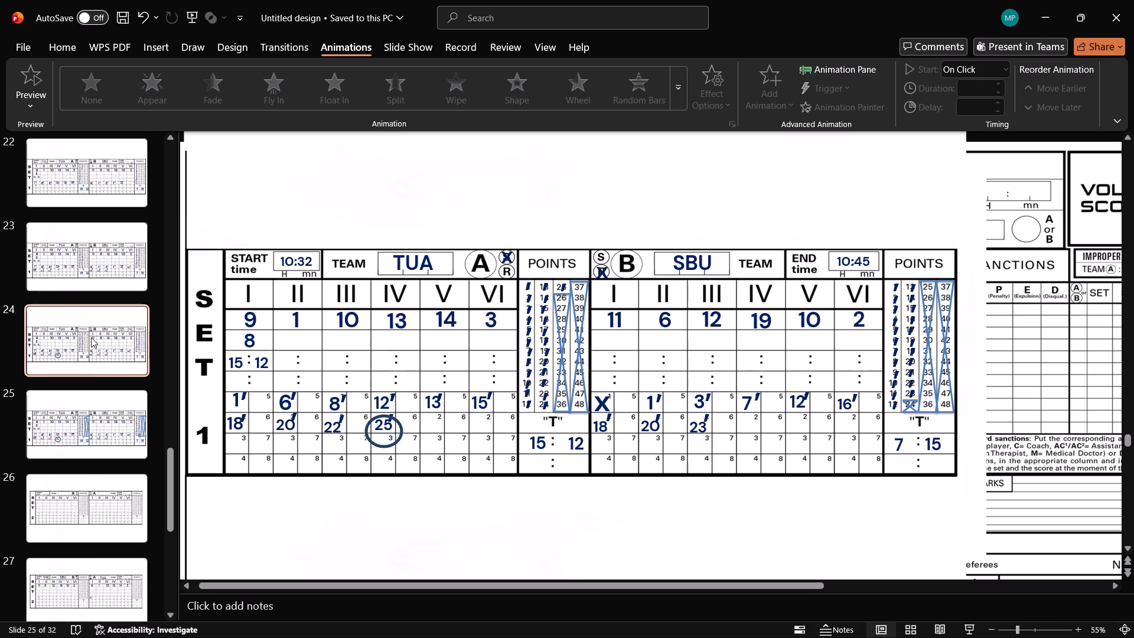
click(866, 262)
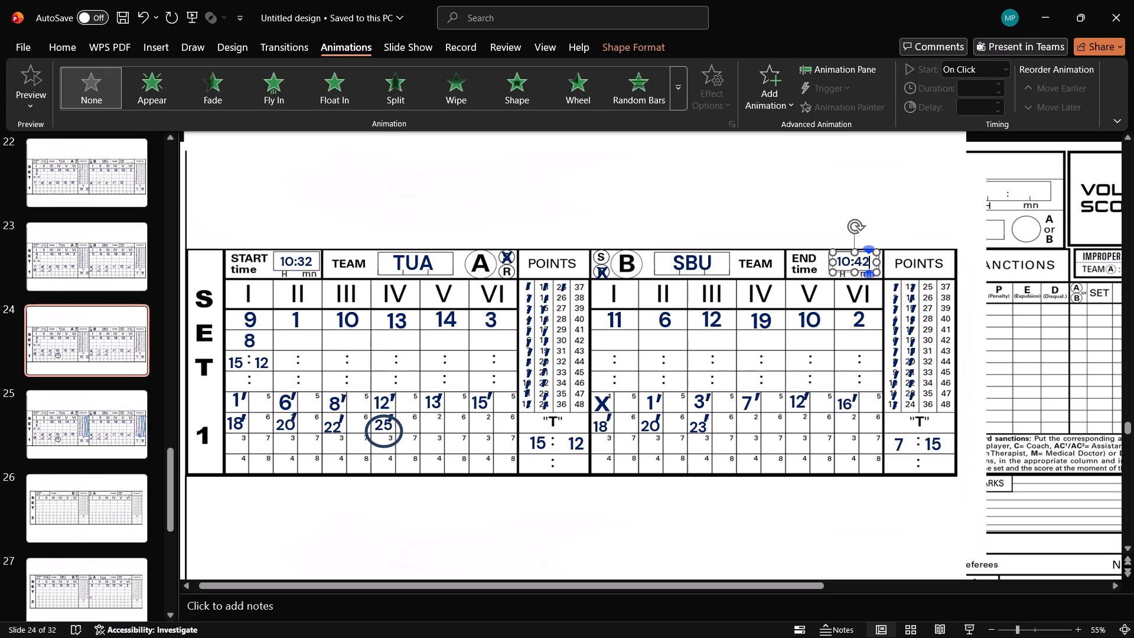
key(BackSpace)
key(5)
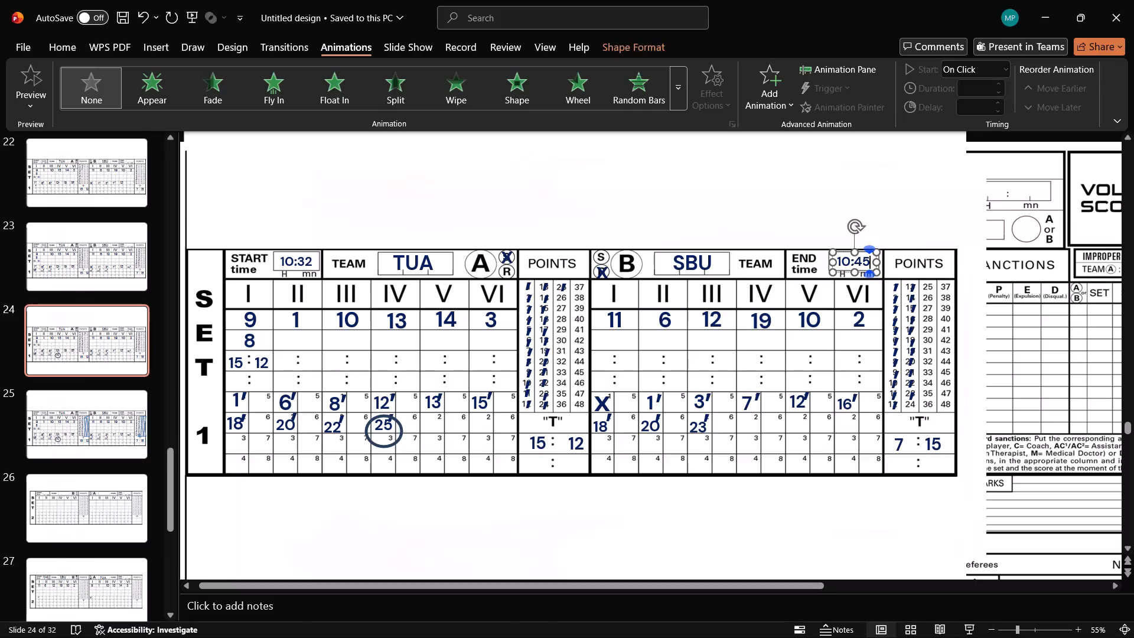
Check the start and end times on the set 2 scoresheet on slide 28 and the set 1 scoresheet on slide 25.
click(100, 434)
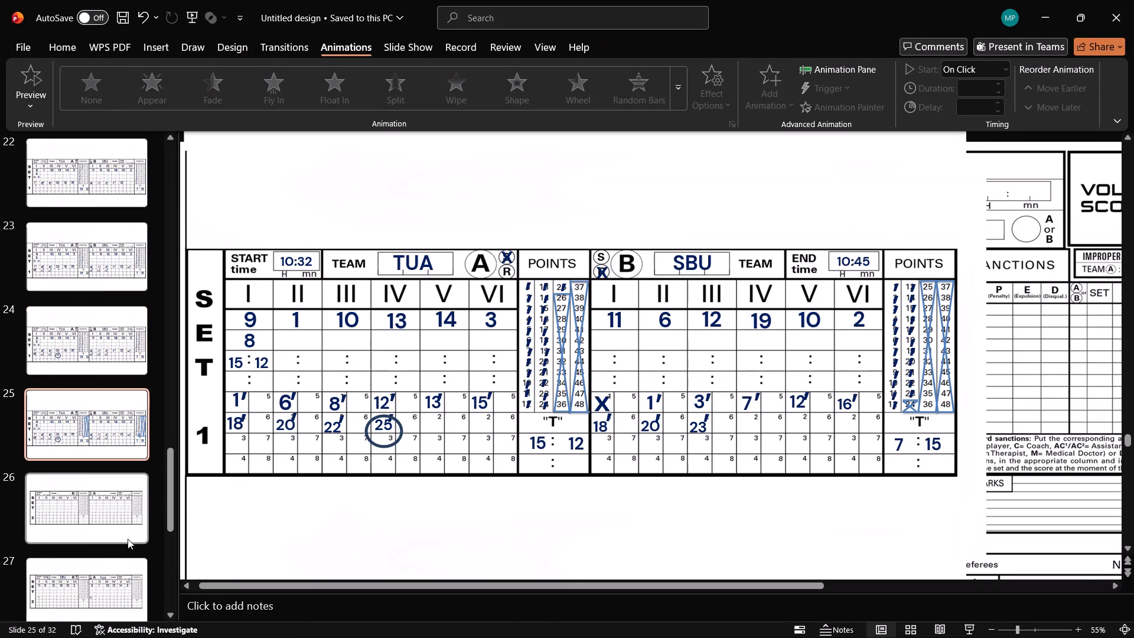
click(105, 510)
scroll(105, 510, down, 2)
click(97, 531)
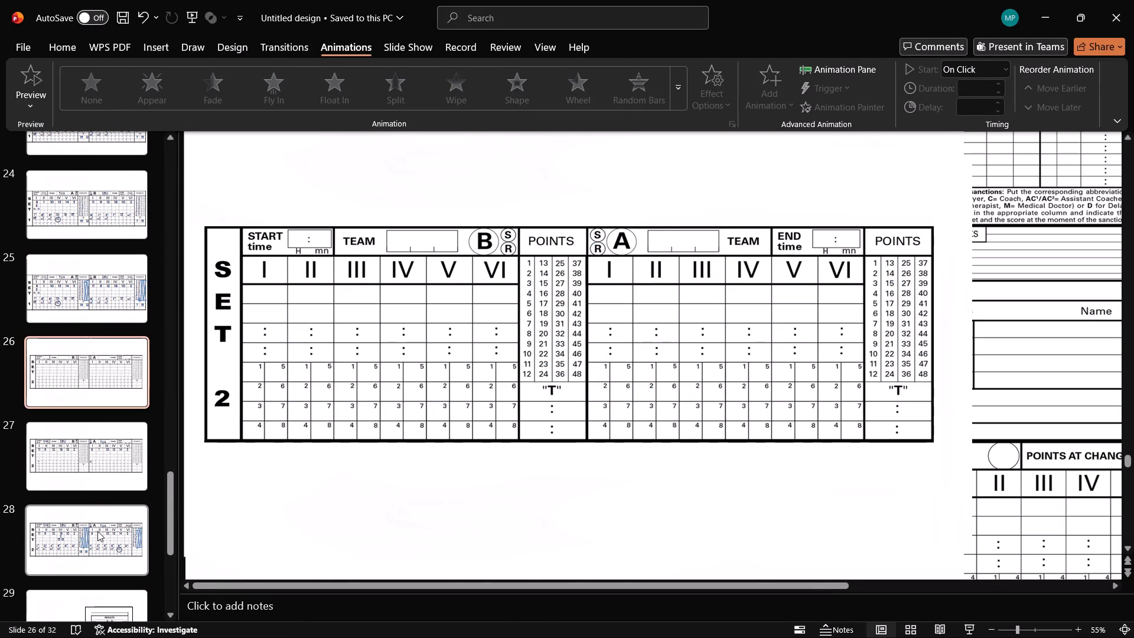
scroll(110, 511, down, 1)
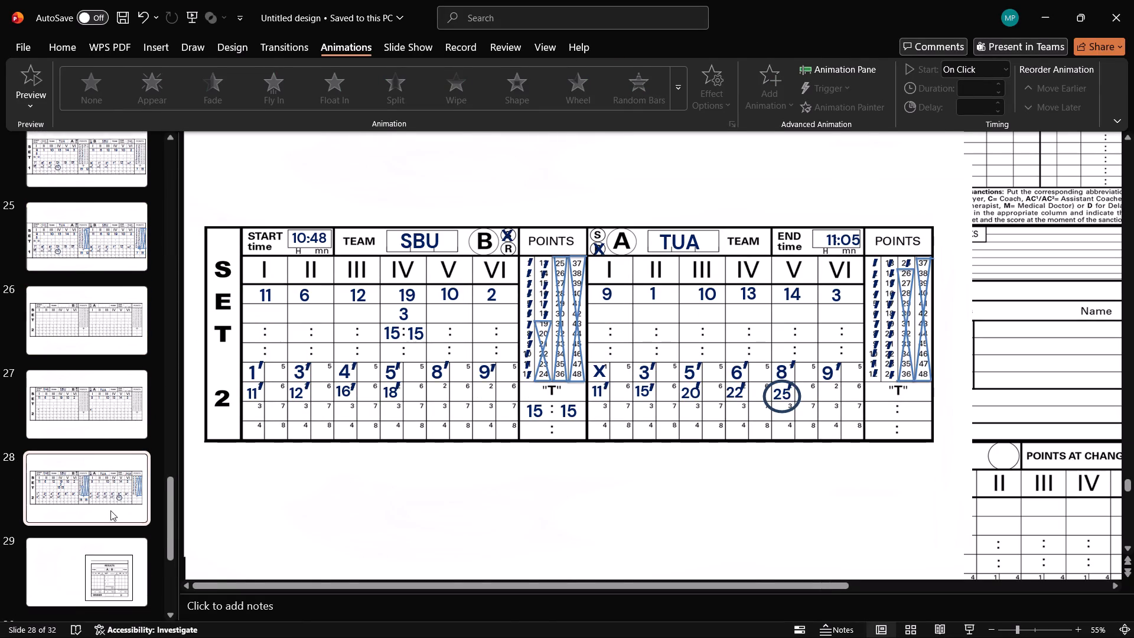
scroll(112, 510, down, 1)
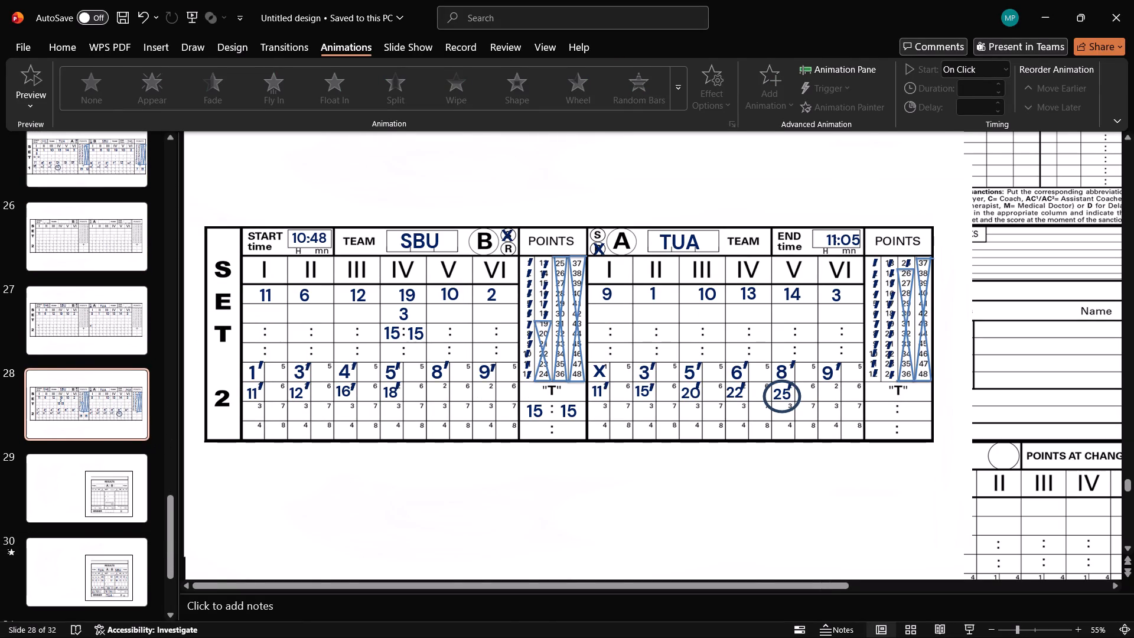
scroll(88, 496, down, 1)
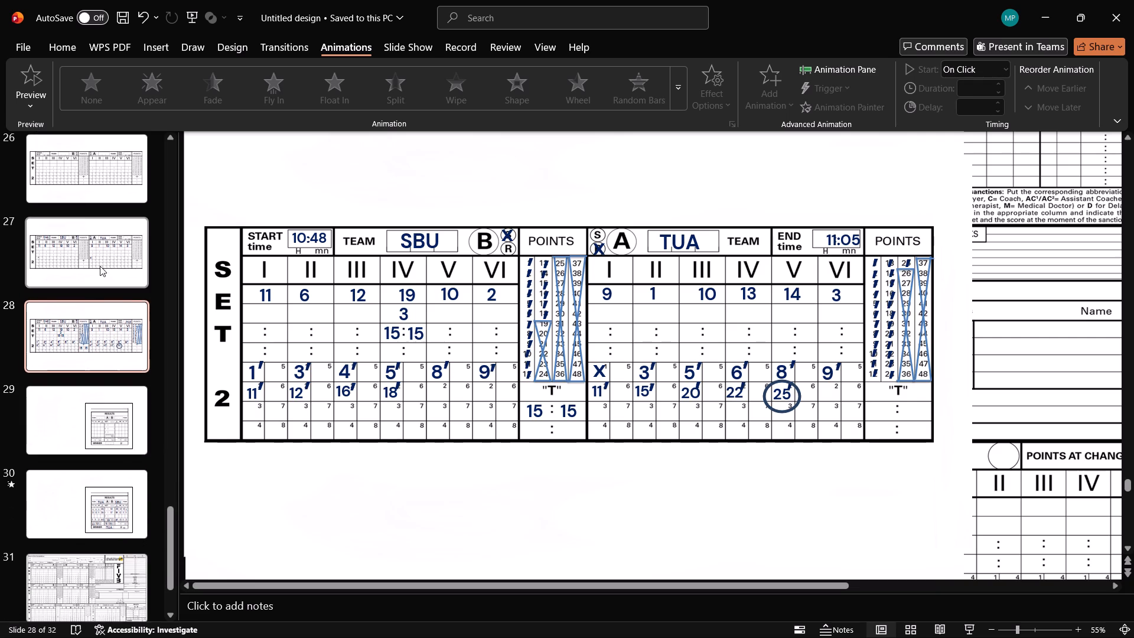
scroll(109, 249, up, 3)
click(119, 297)
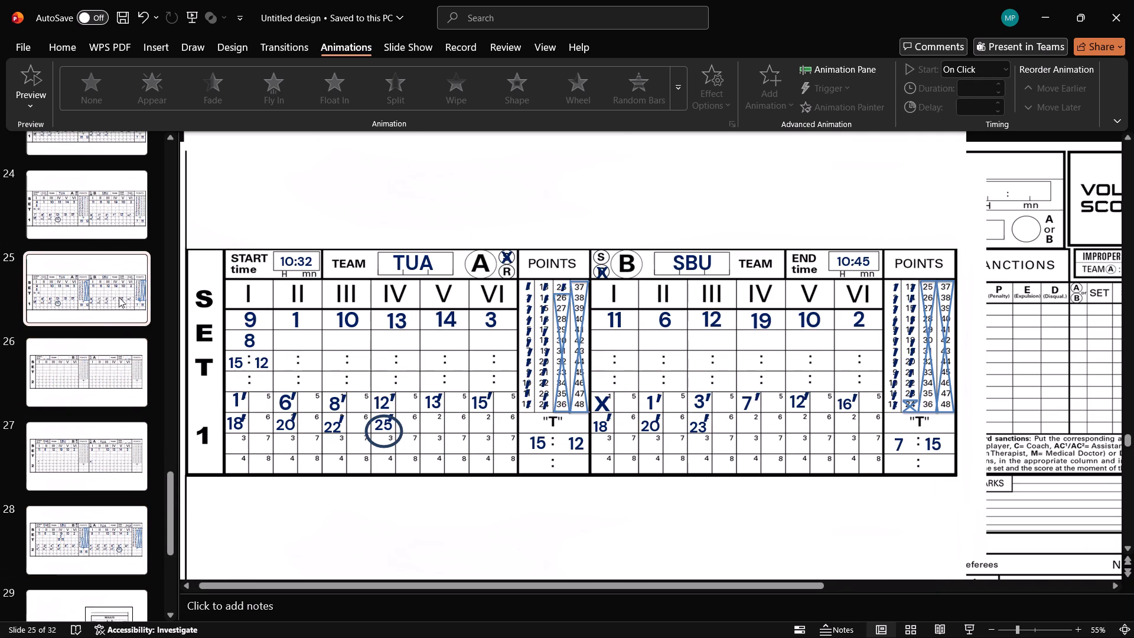
Set the set 1 duration in the results table on slide 30 to 13.
scroll(92, 434, down, 4)
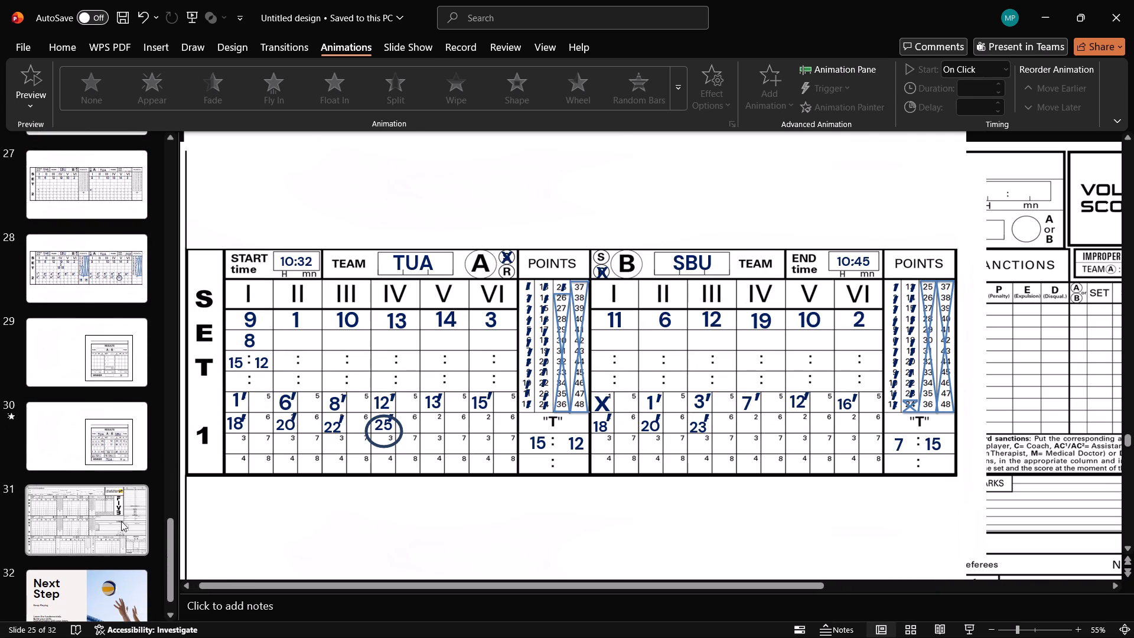
click(114, 435)
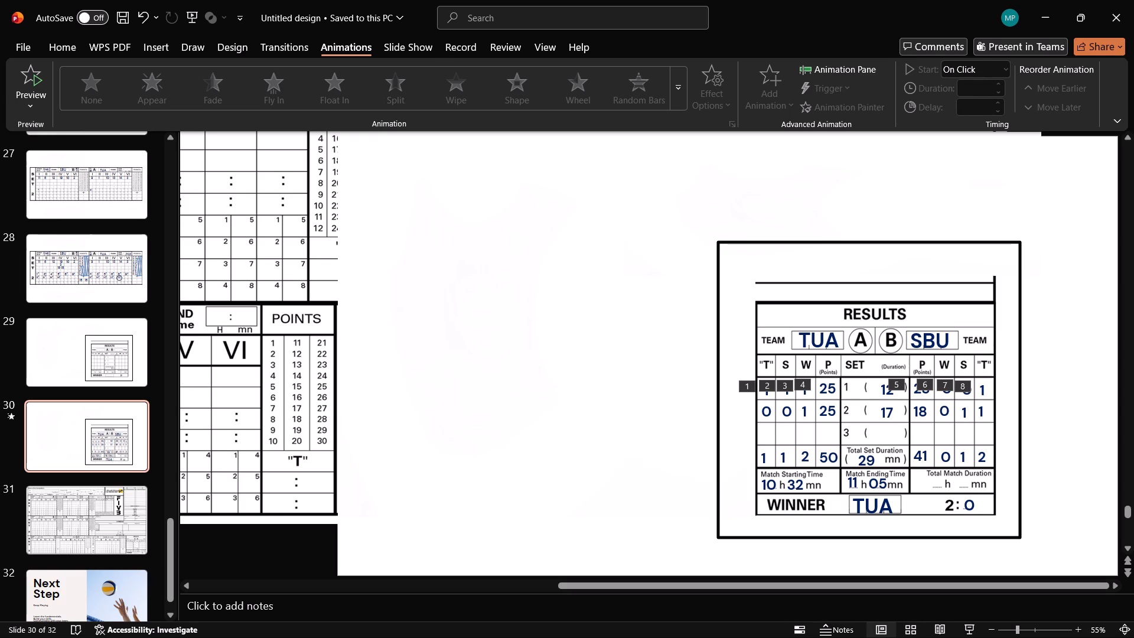
click(892, 392)
key(BackSpace)
key(3)
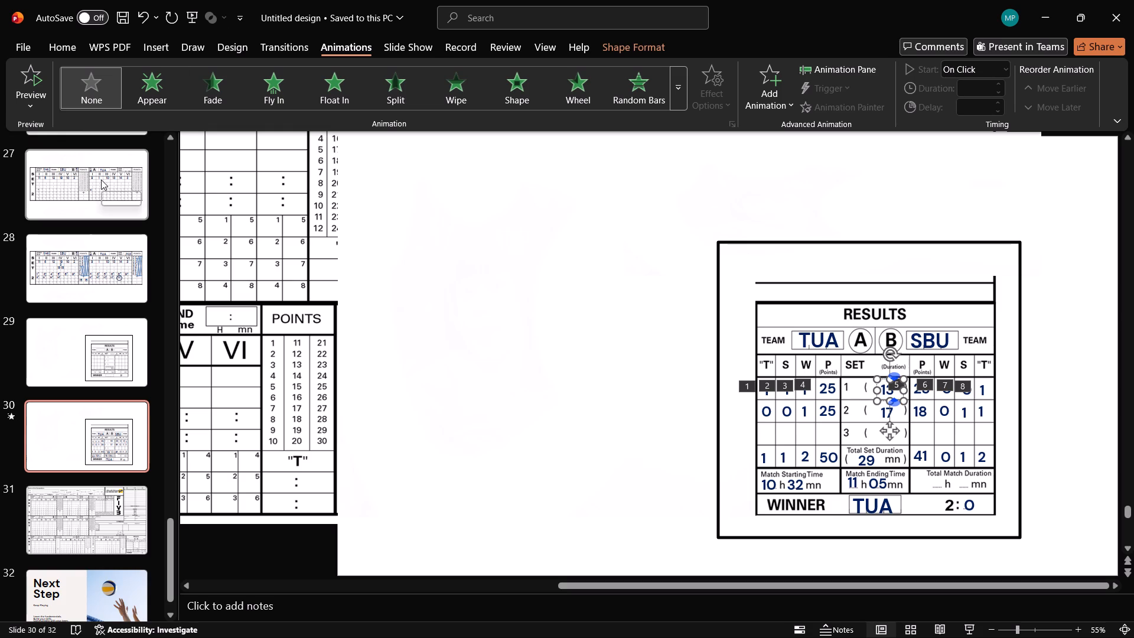
Widen the blank cover picture above the set 1 scoresheet on slide 25 slightly past the scoresheet's left border.
scroll(101, 183, up, 2)
scroll(84, 304, up, 4)
click(102, 408)
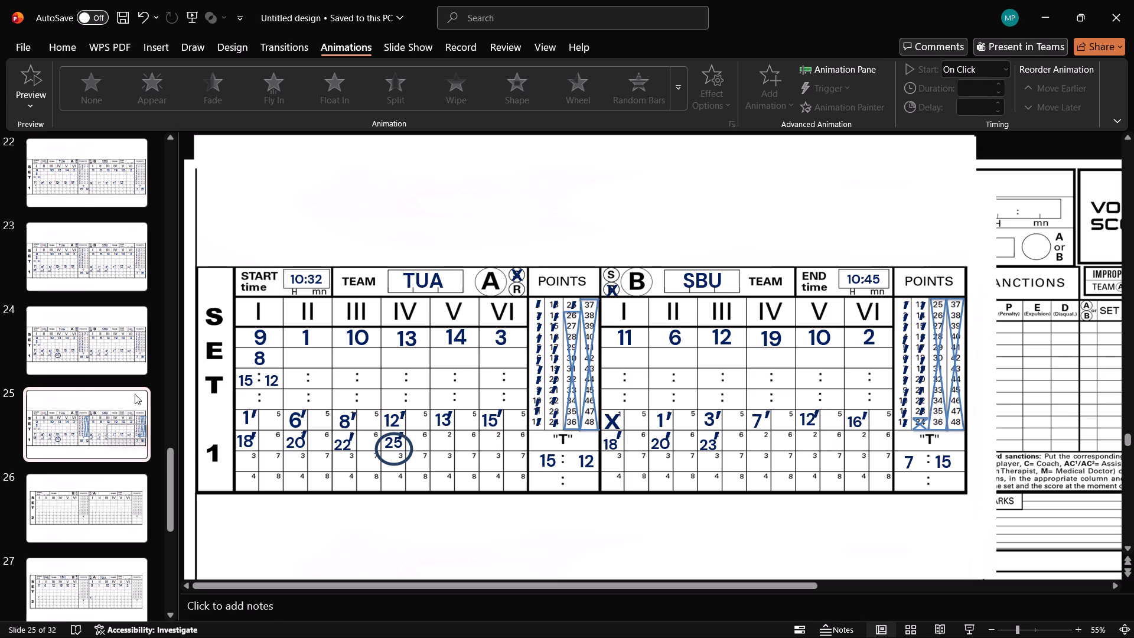
click(315, 279)
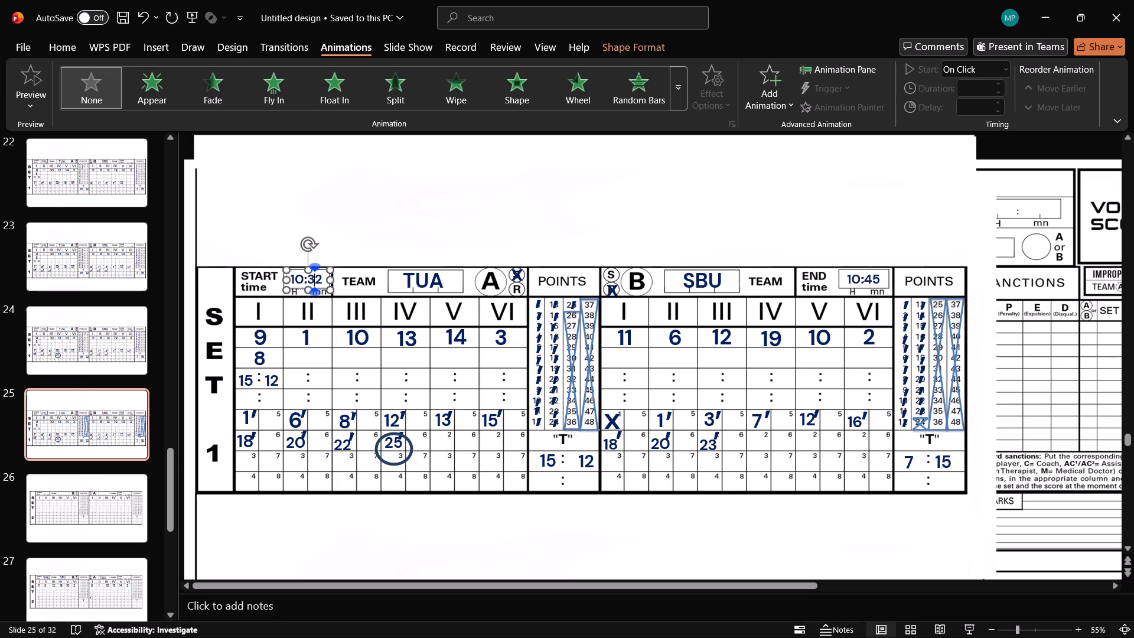
click(364, 235)
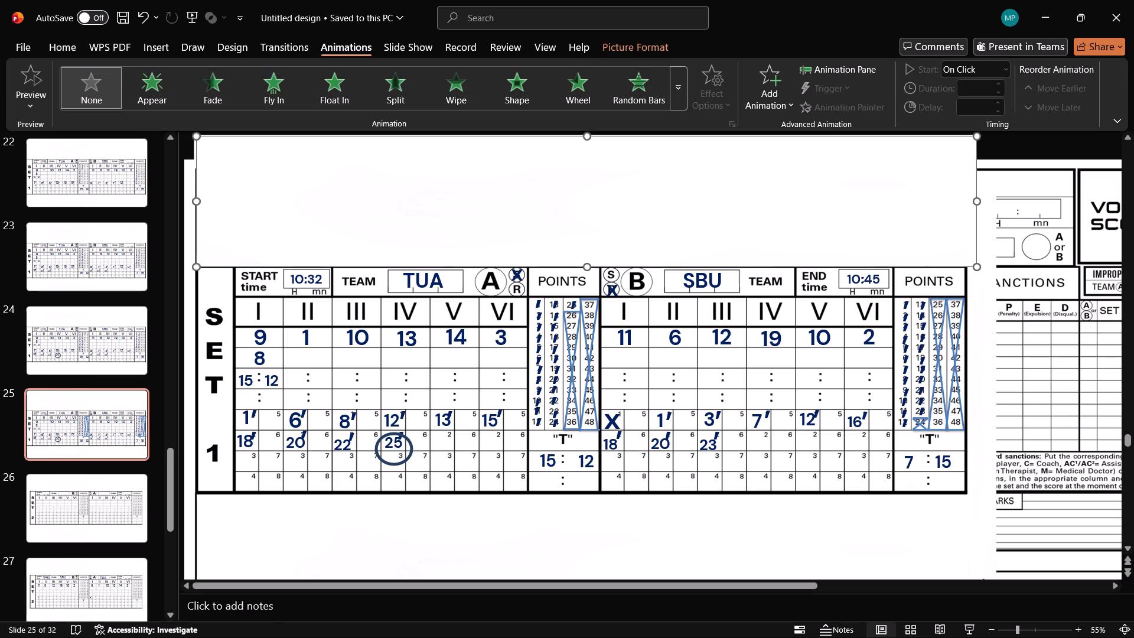
drag(195, 200, 190, 200)
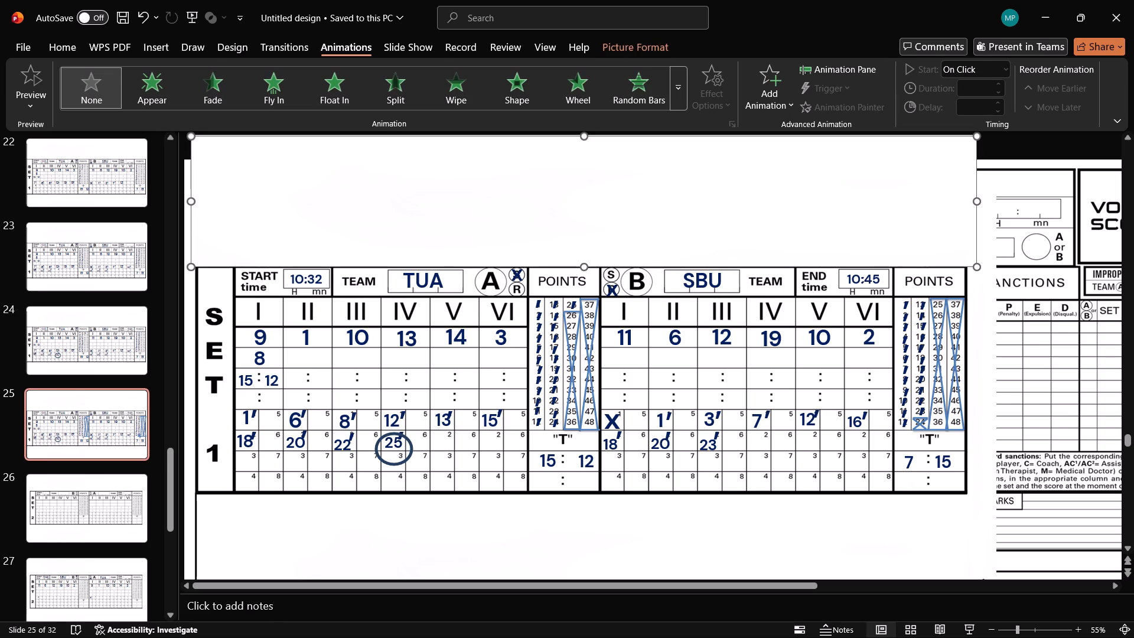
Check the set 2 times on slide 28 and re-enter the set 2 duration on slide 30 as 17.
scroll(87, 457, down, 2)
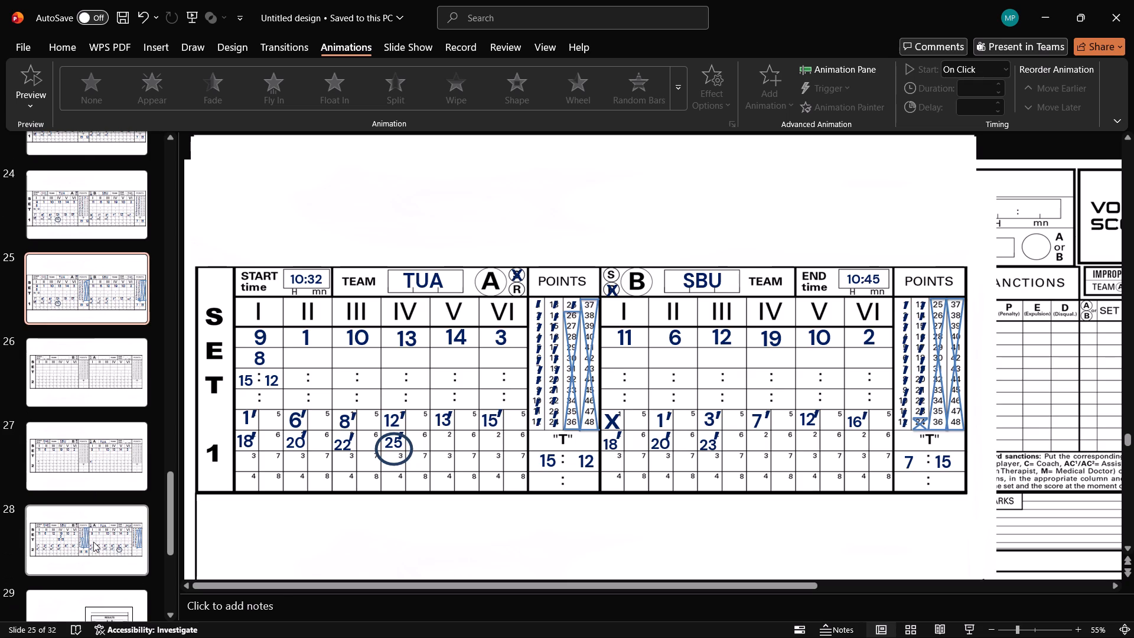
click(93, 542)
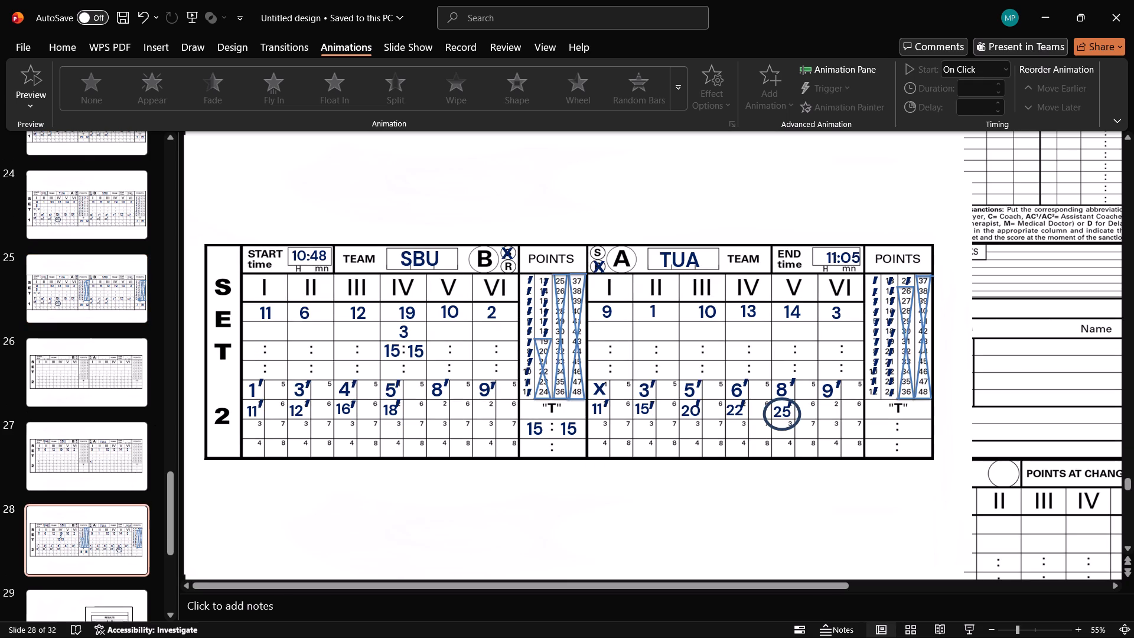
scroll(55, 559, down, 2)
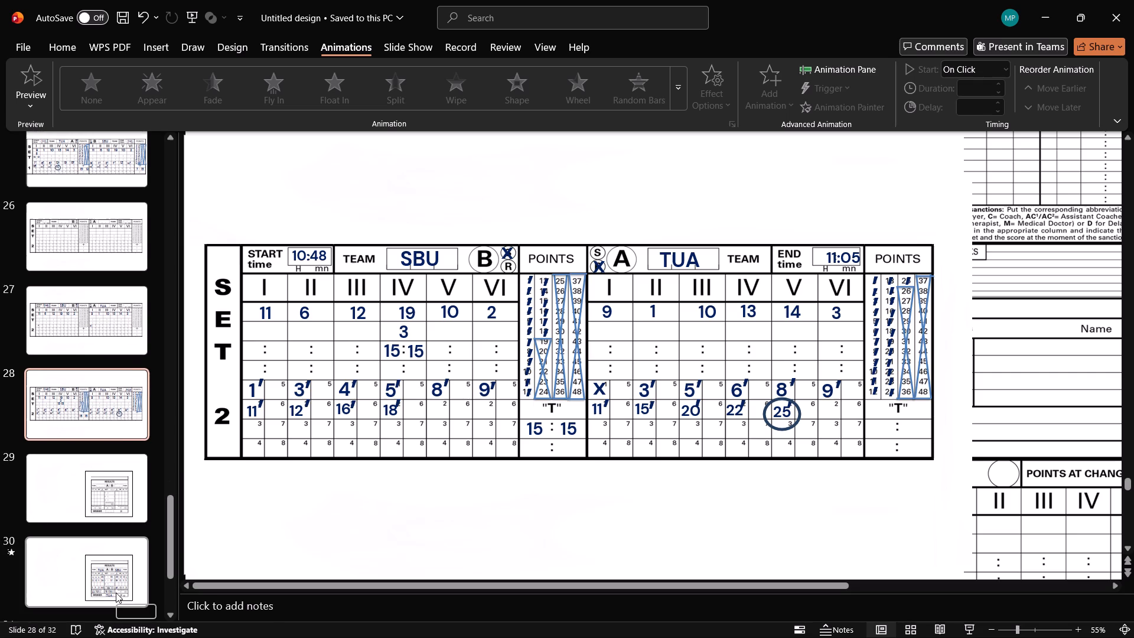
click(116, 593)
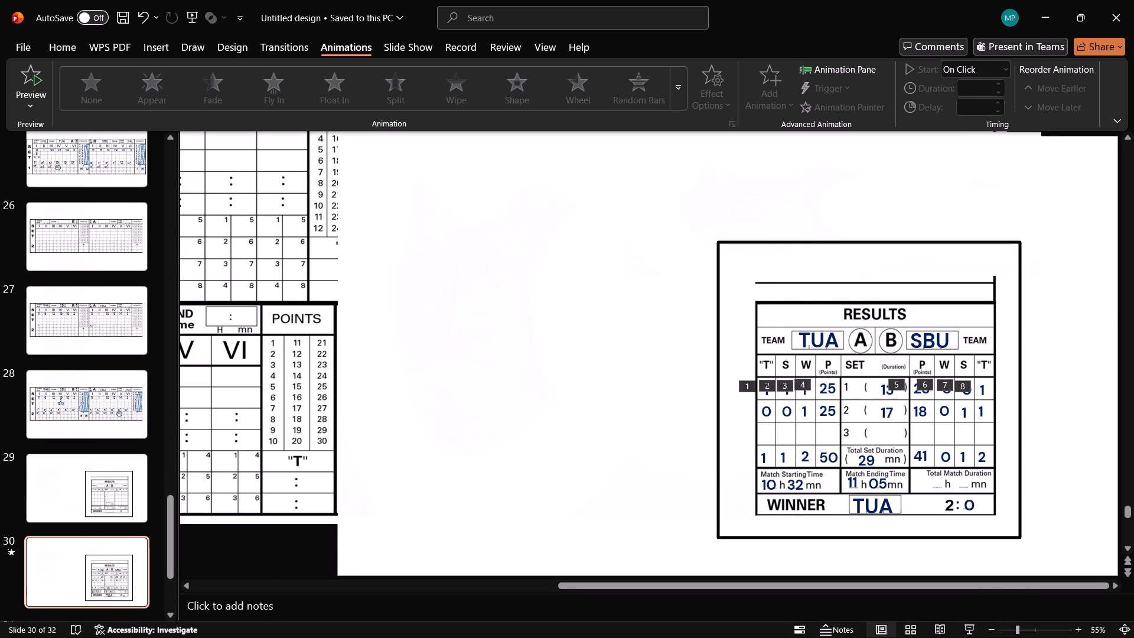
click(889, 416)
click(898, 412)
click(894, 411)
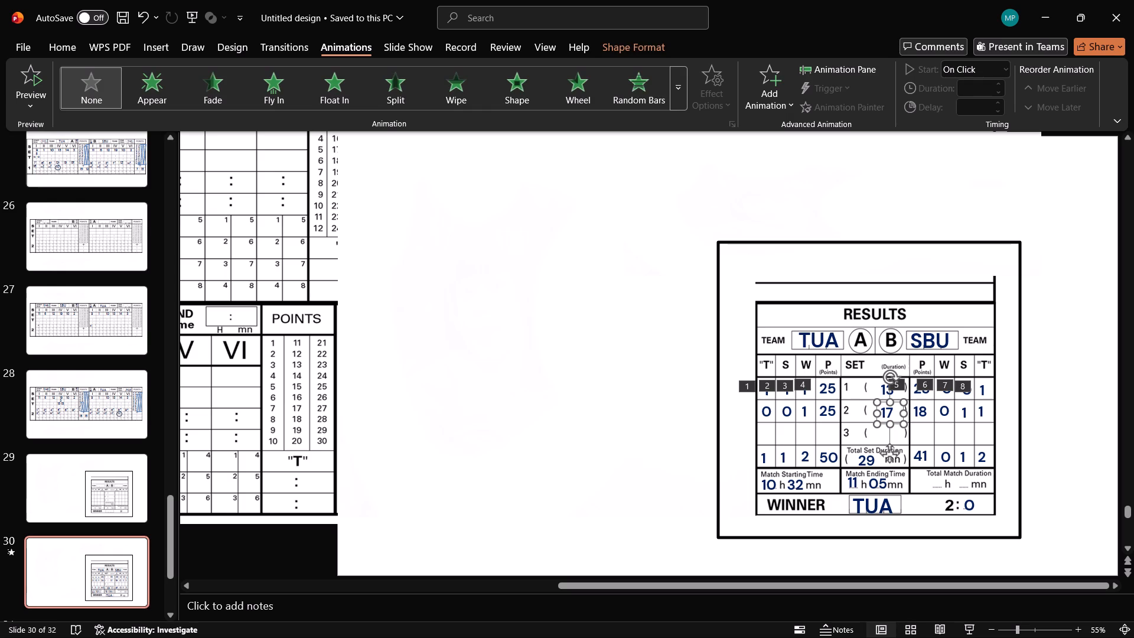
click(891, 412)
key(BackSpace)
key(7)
Set the total set duration on slide 30 to 30 mn and widen its text box slightly.
click(1027, 630)
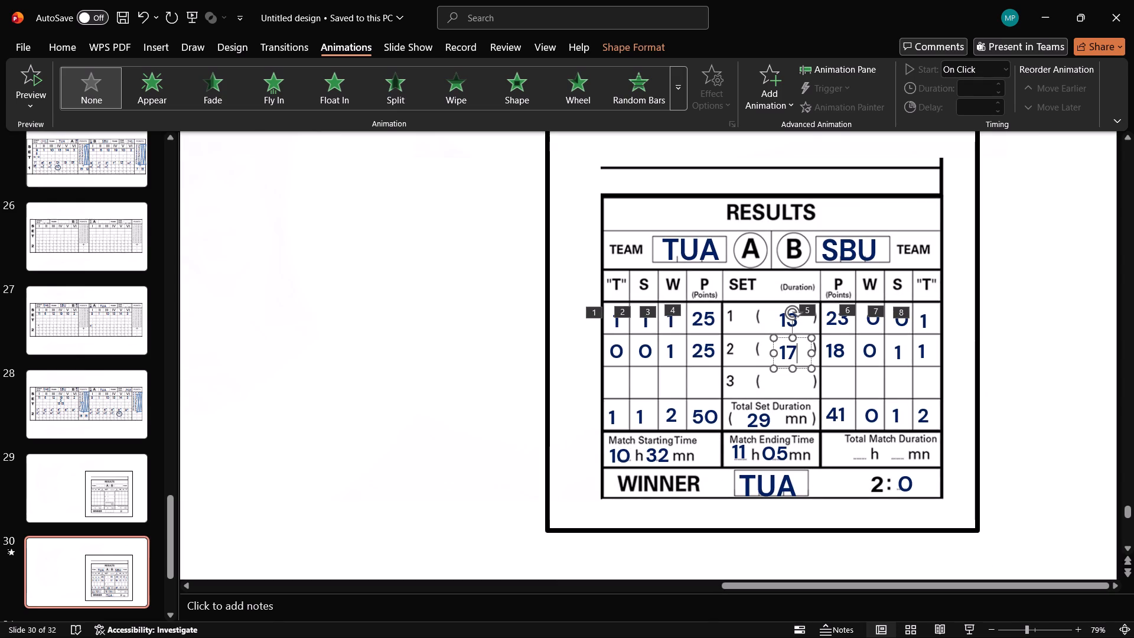
click(770, 425)
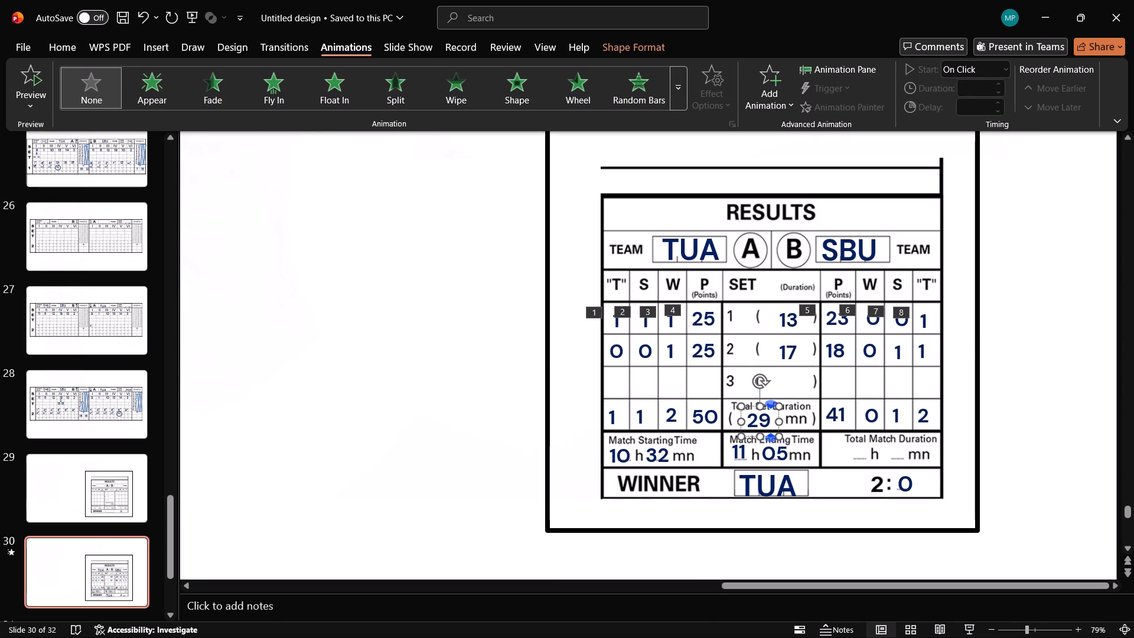
key(BackSpace)
key(BackSpace)
text(30)
drag(780, 435, 786, 434)
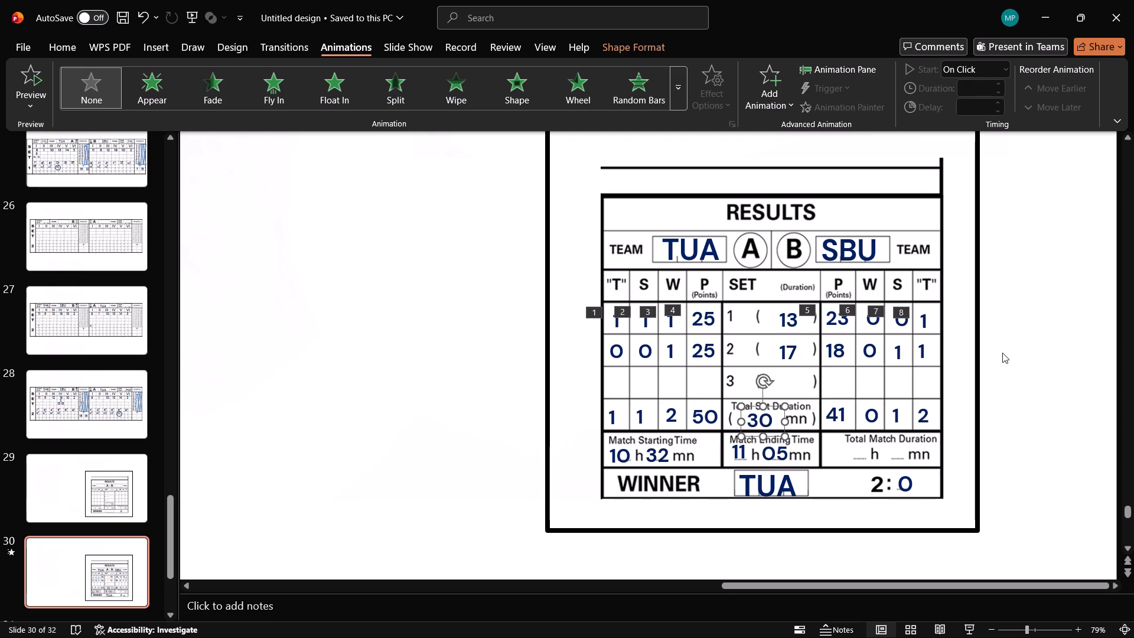
Fill in 33 as the Total Match Duration minutes on slide 30, using a copy of the total set duration text box.
click(1002, 353)
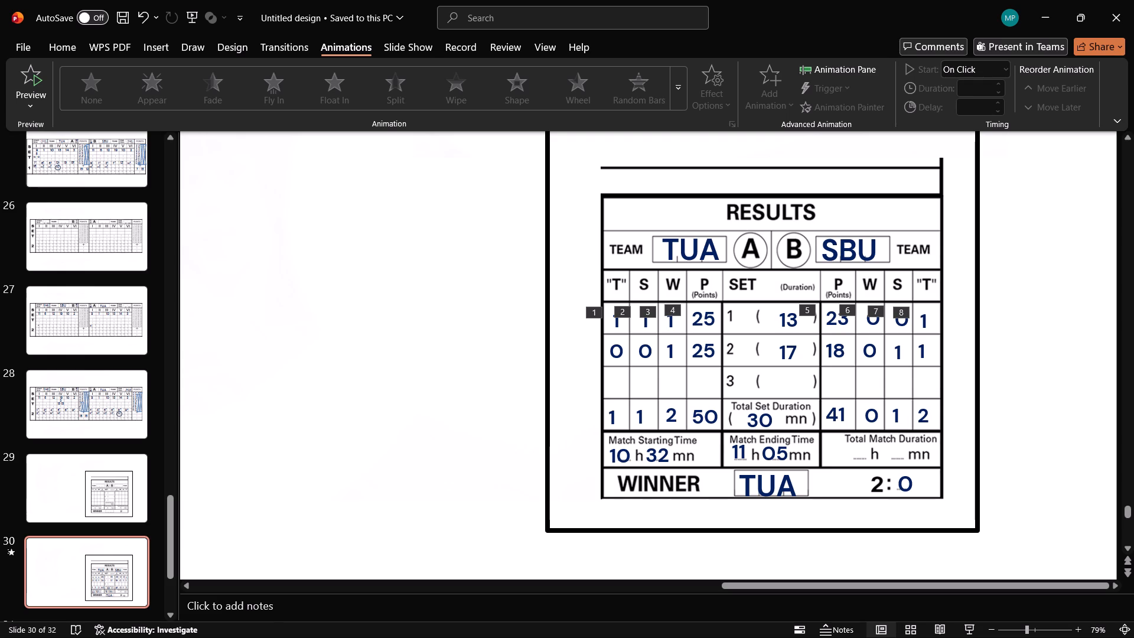
click(668, 450)
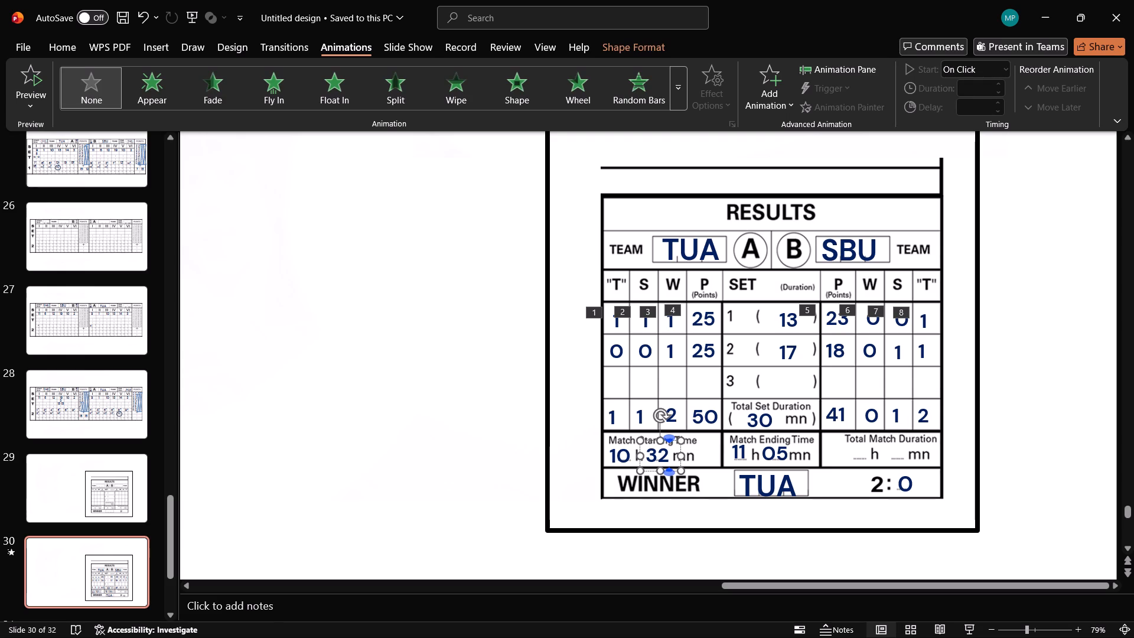
click(1014, 438)
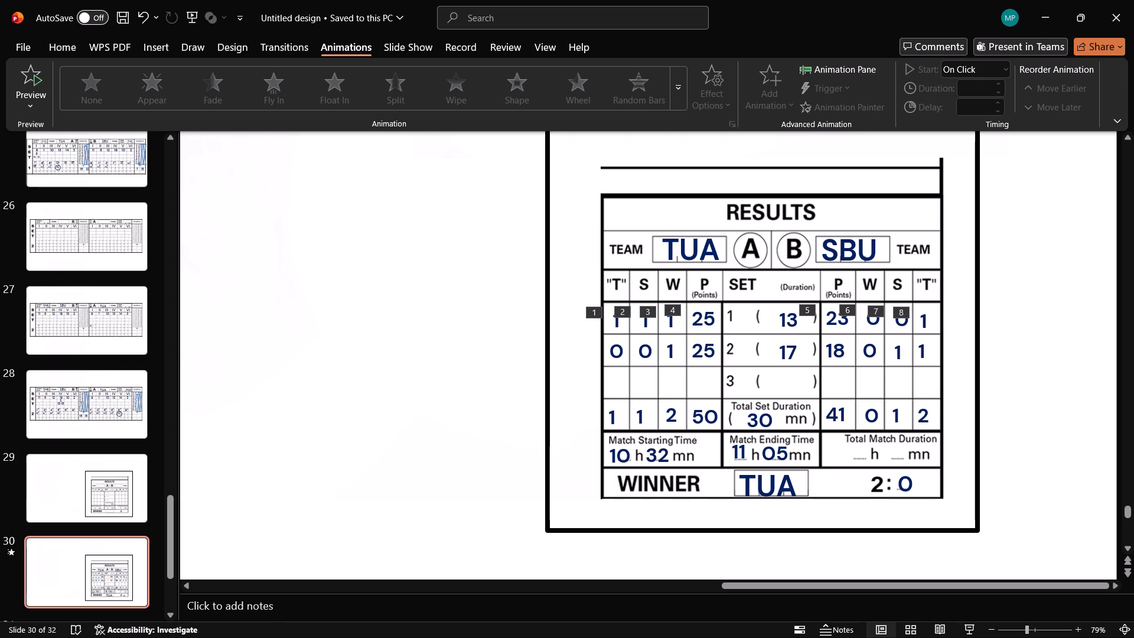
click(767, 454)
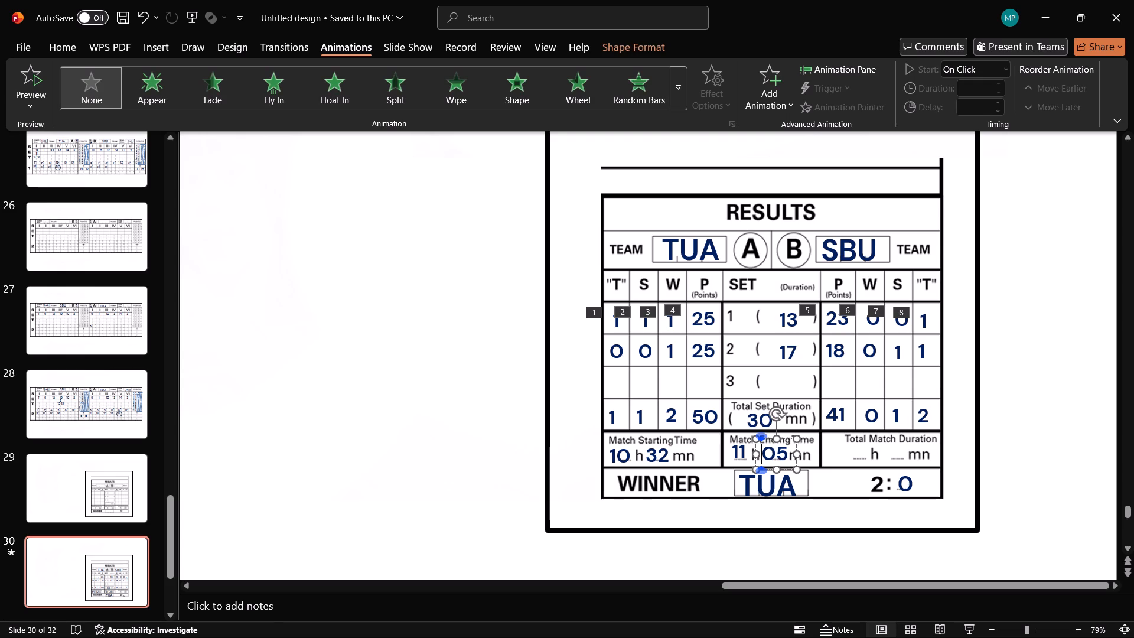
click(739, 442)
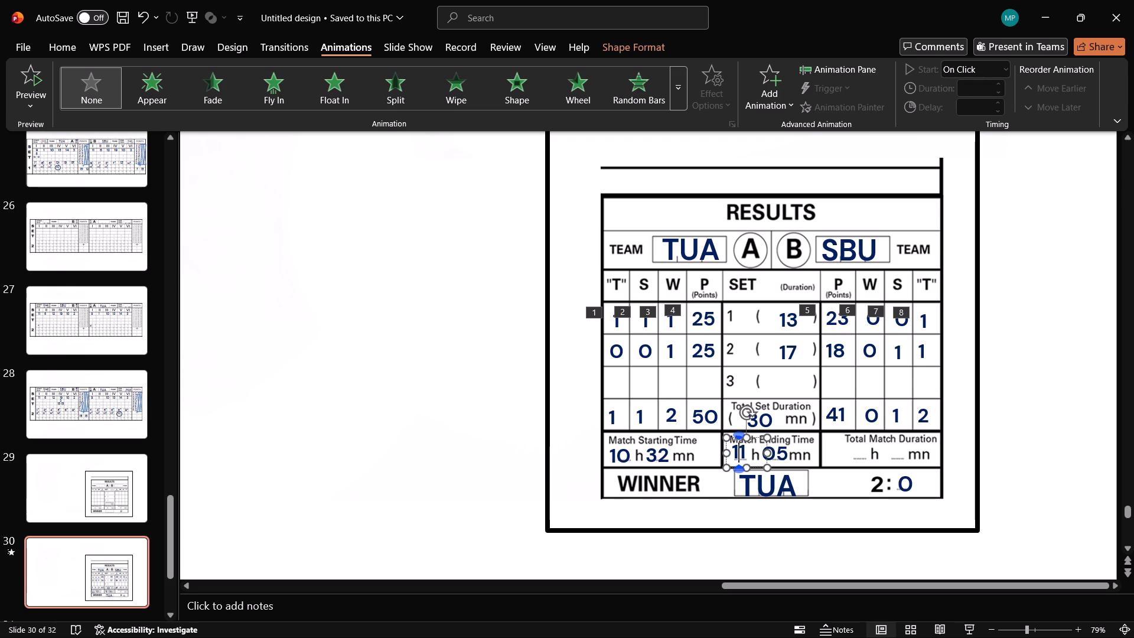
click(888, 455)
click(748, 416)
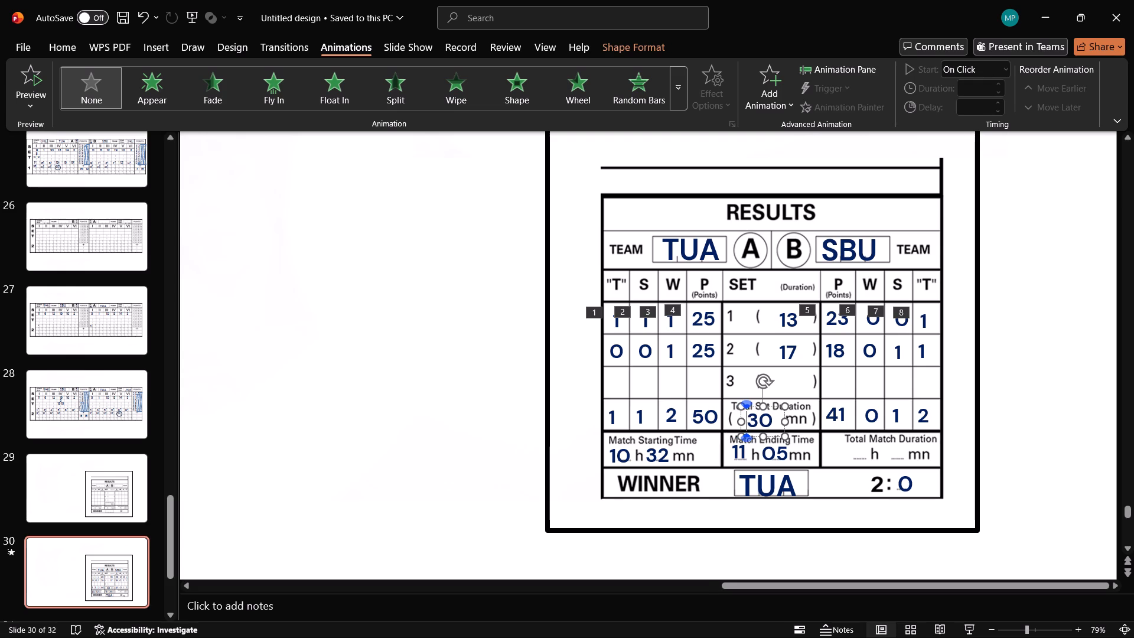
click(773, 405)
key(ctrl+c)
key(ctrl+v)
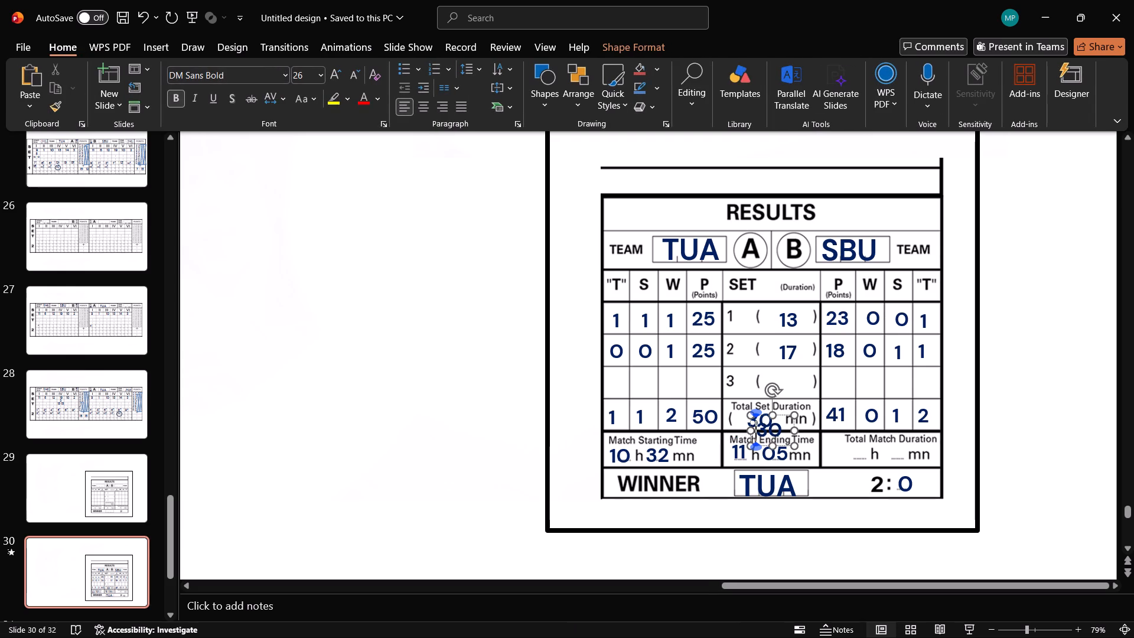
drag(784, 415, 900, 441)
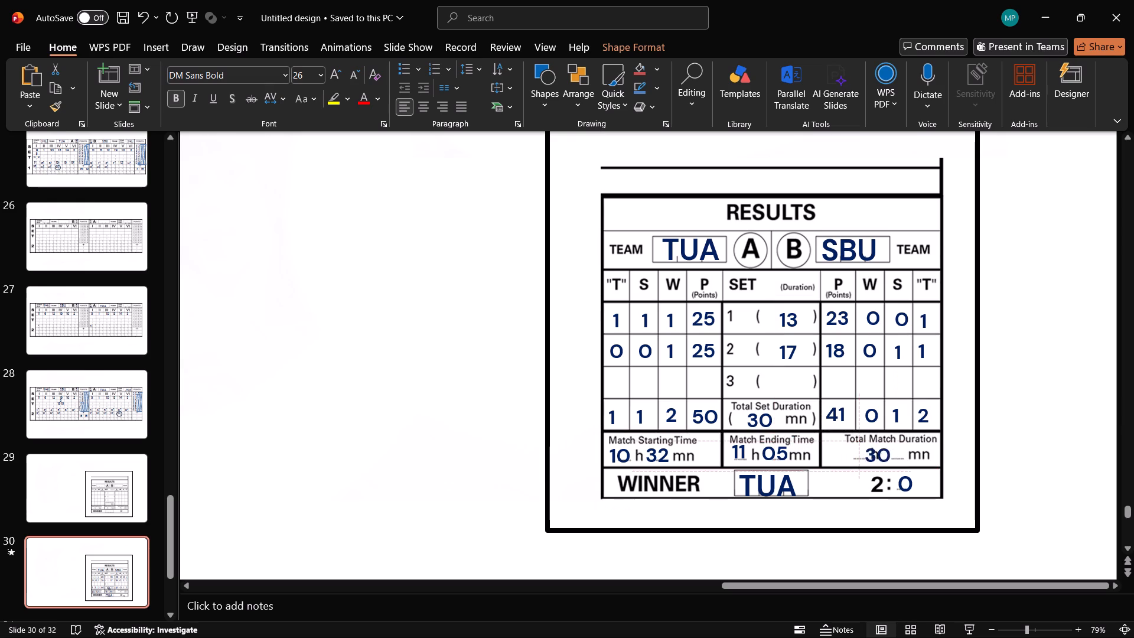
drag(900, 441, 906, 438)
click(898, 449)
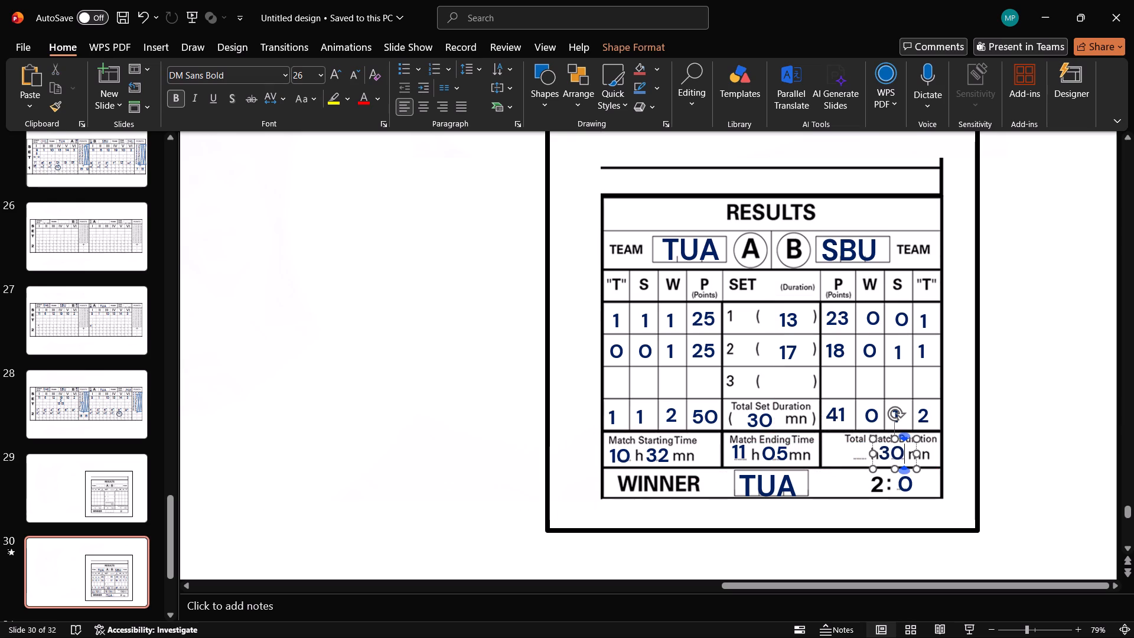
key(BackSpace)
key(3)
click(1006, 438)
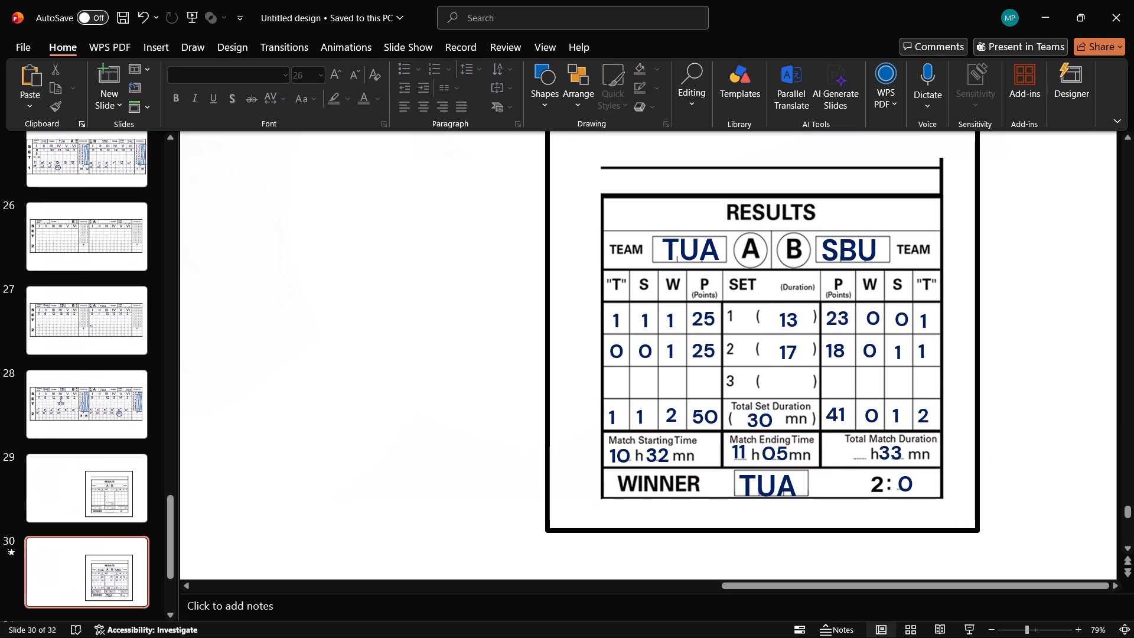
Nudge the total match duration minutes slightly toward the mn label so they sit on the blank line.
click(894, 454)
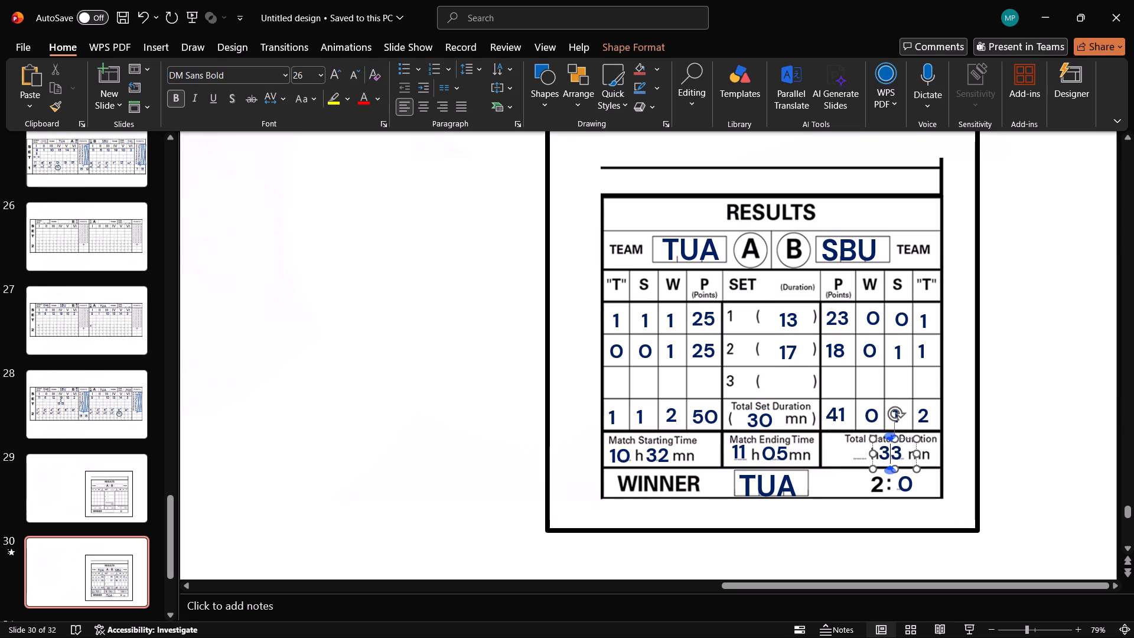
click(904, 439)
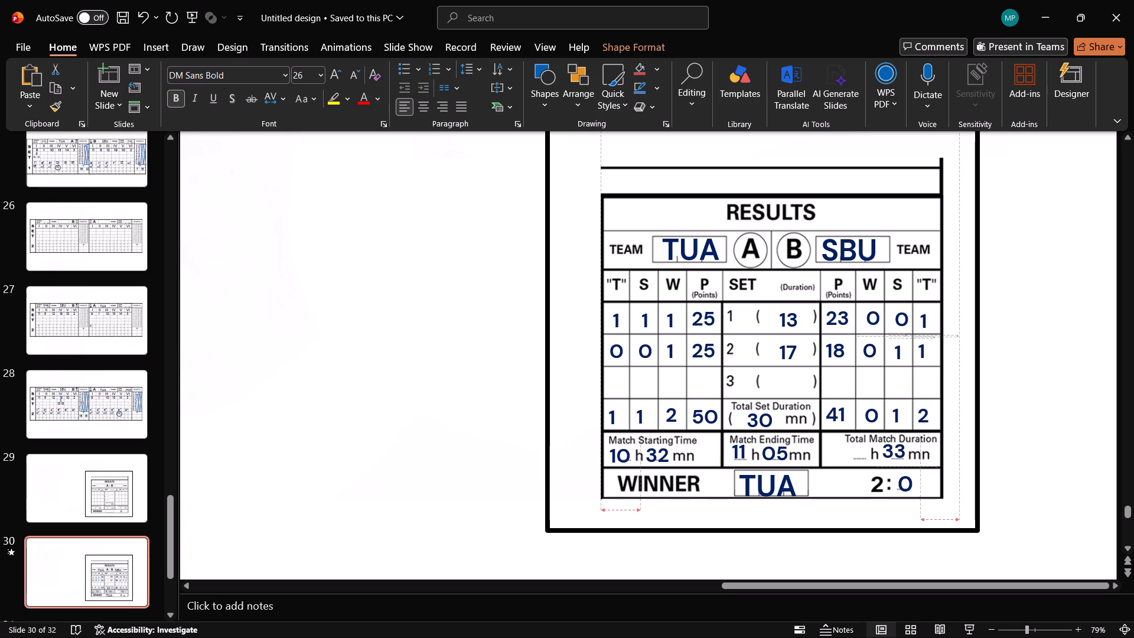
click(1022, 425)
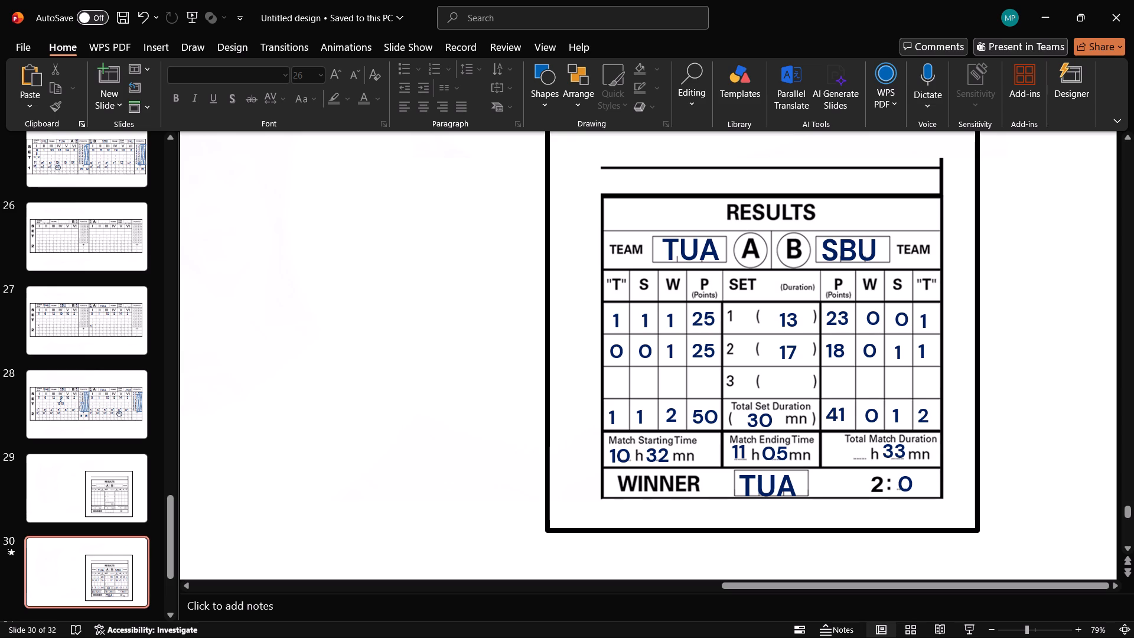
Open slide 28 and save the presentation.
click(110, 399)
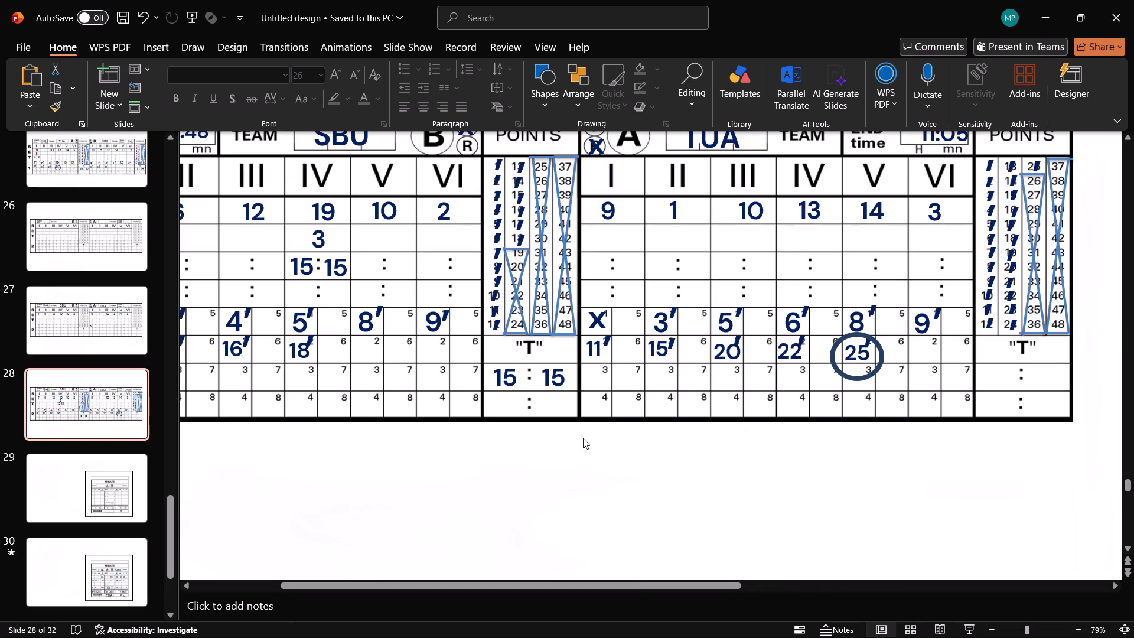
key(ctrl+s)
key(ctrl+s)
Review the results slides 29 and 30 against the set 1 and set 2 scoresheet slides, including slides 23, 25 and 28.
click(98, 578)
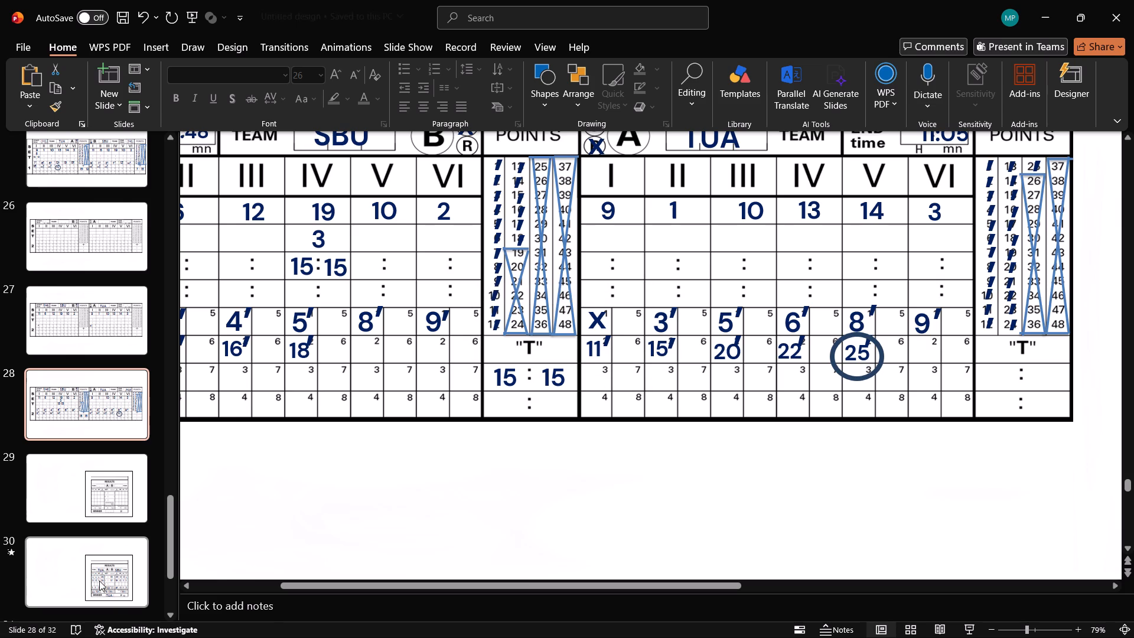
click(99, 581)
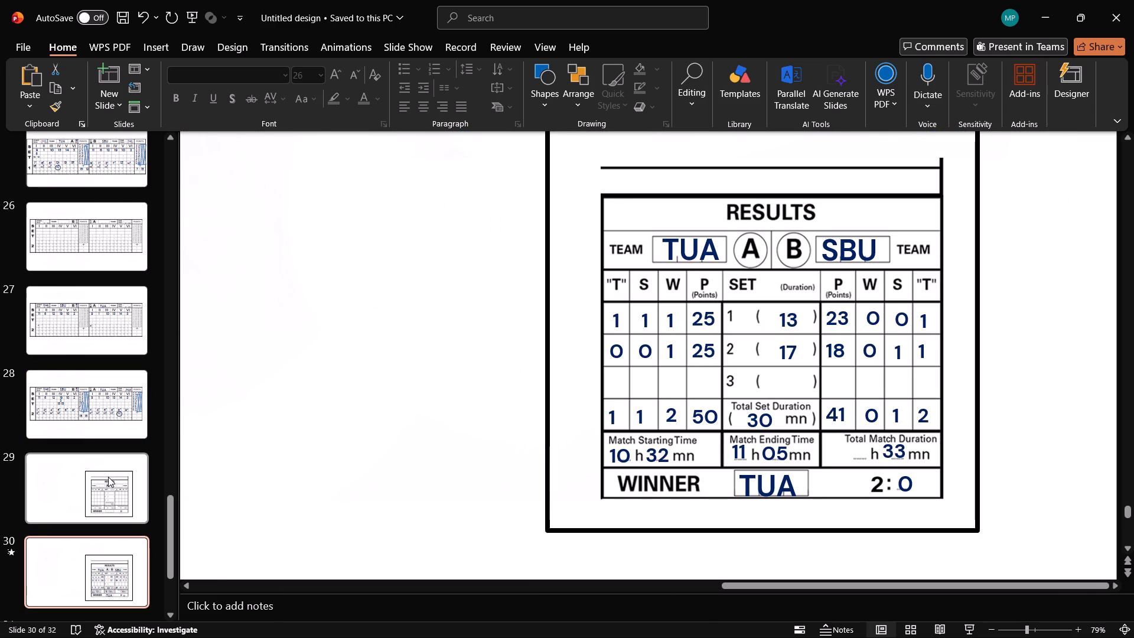
click(108, 477)
click(90, 402)
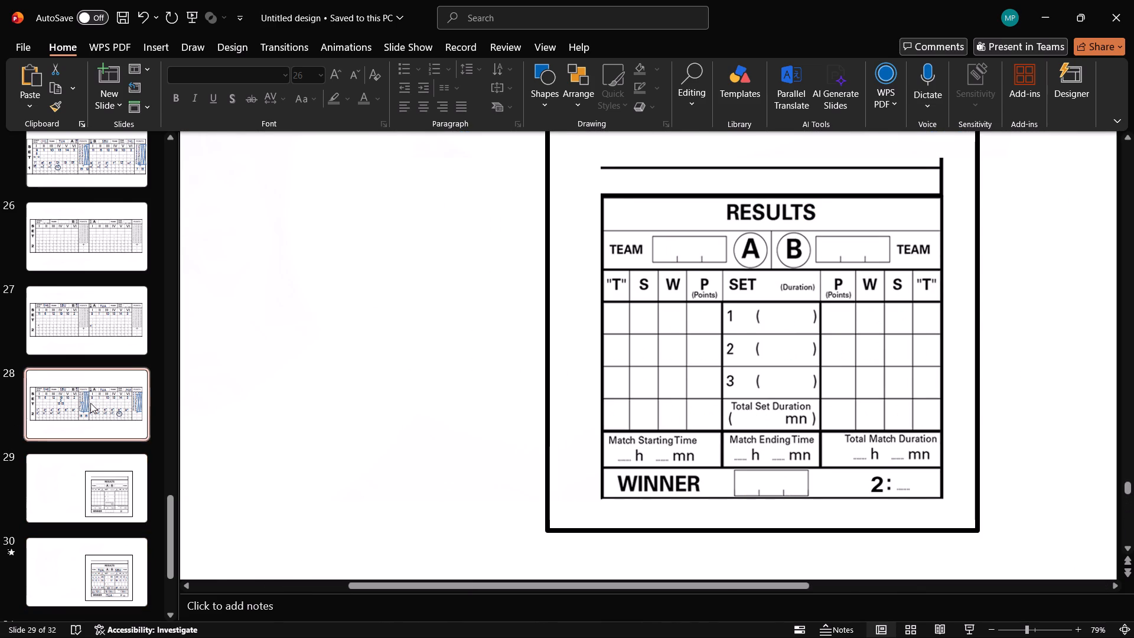
click(92, 505)
click(95, 587)
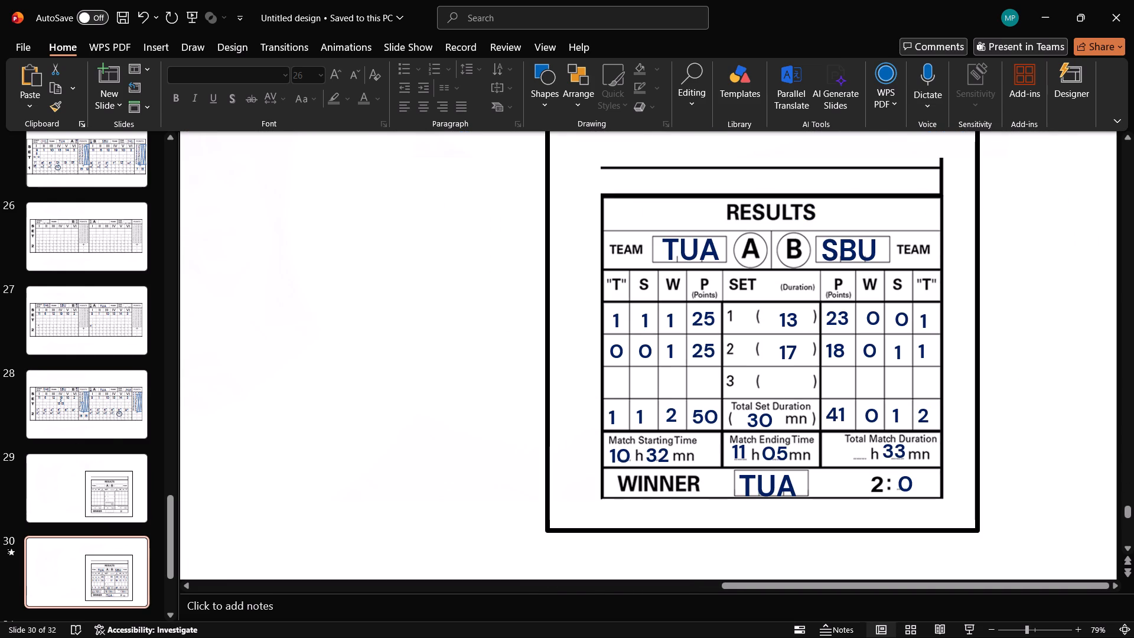
click(113, 405)
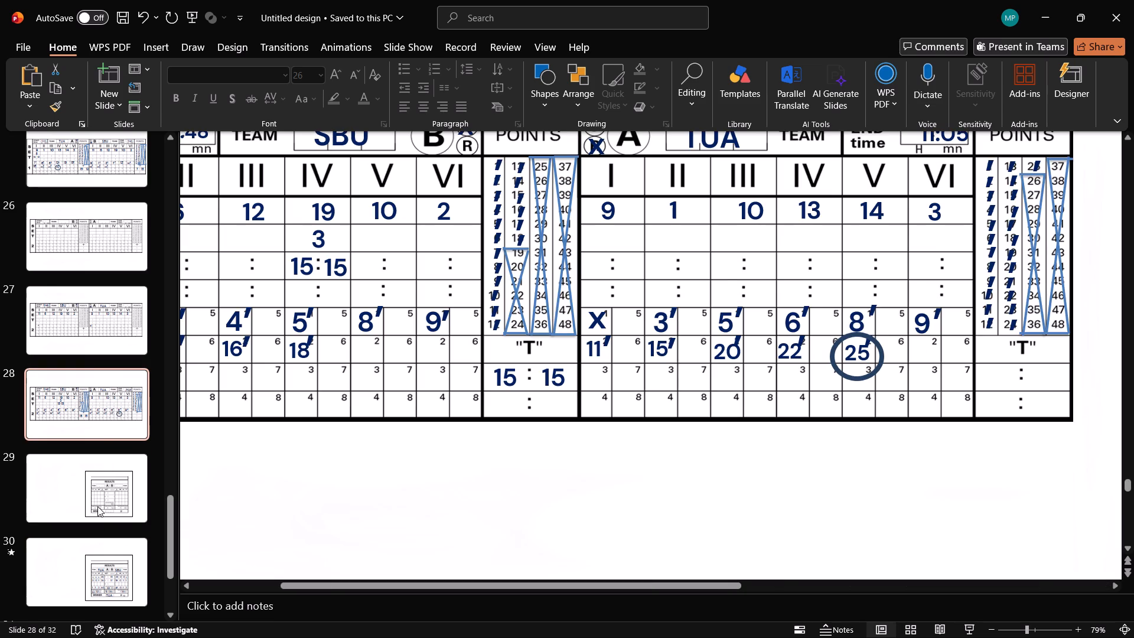
click(97, 506)
click(107, 567)
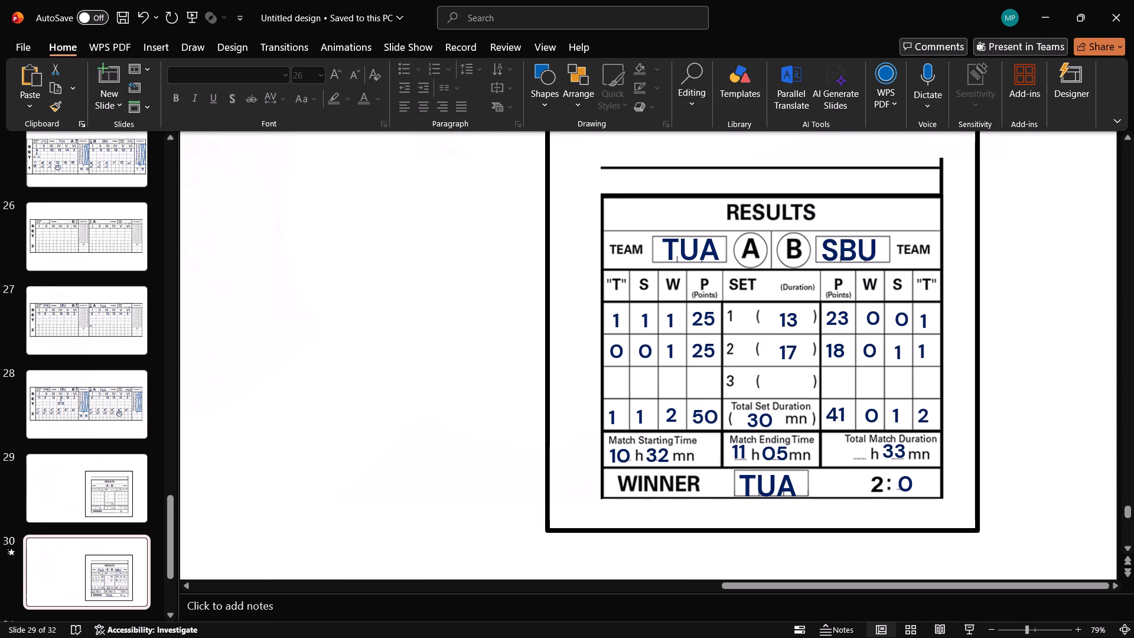
scroll(142, 495, down, 1)
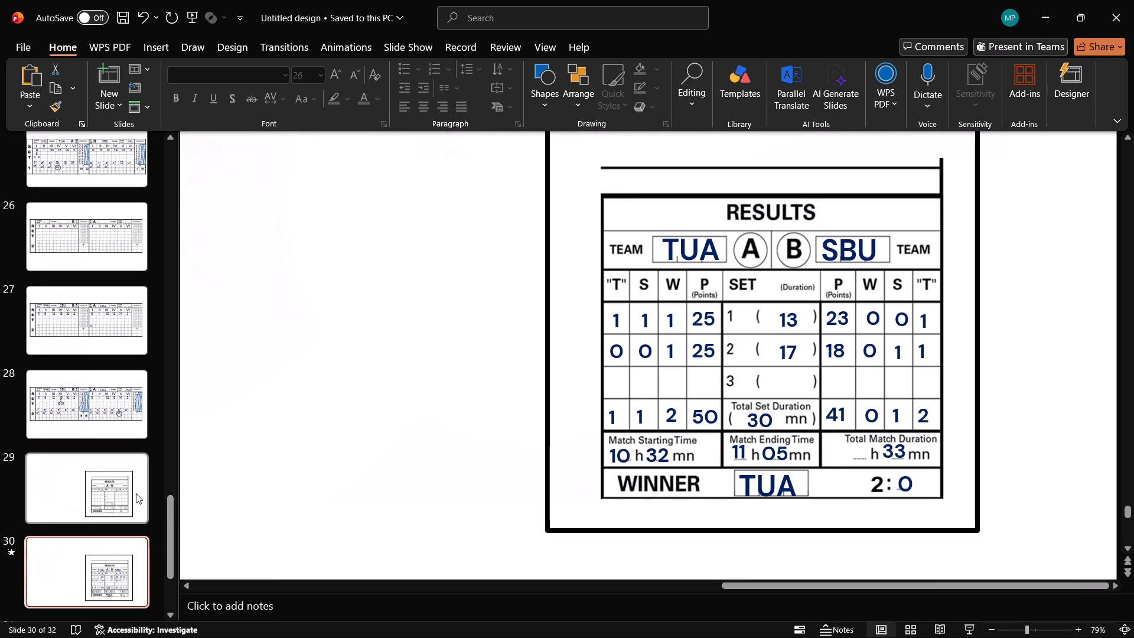
scroll(136, 493, down, 1)
click(105, 498)
click(97, 442)
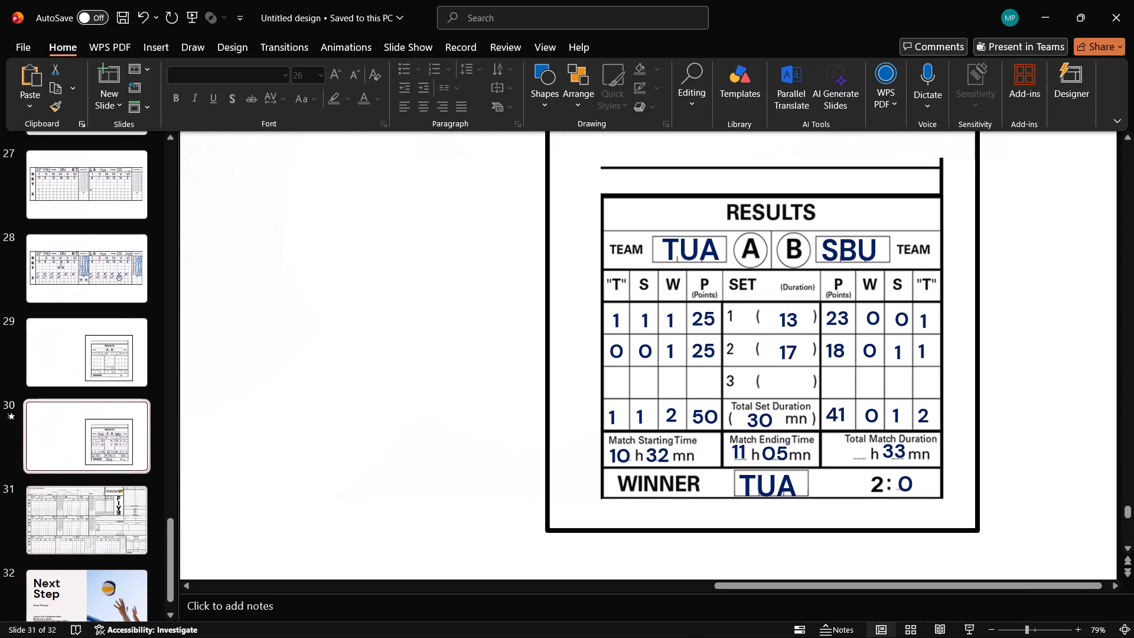
click(110, 258)
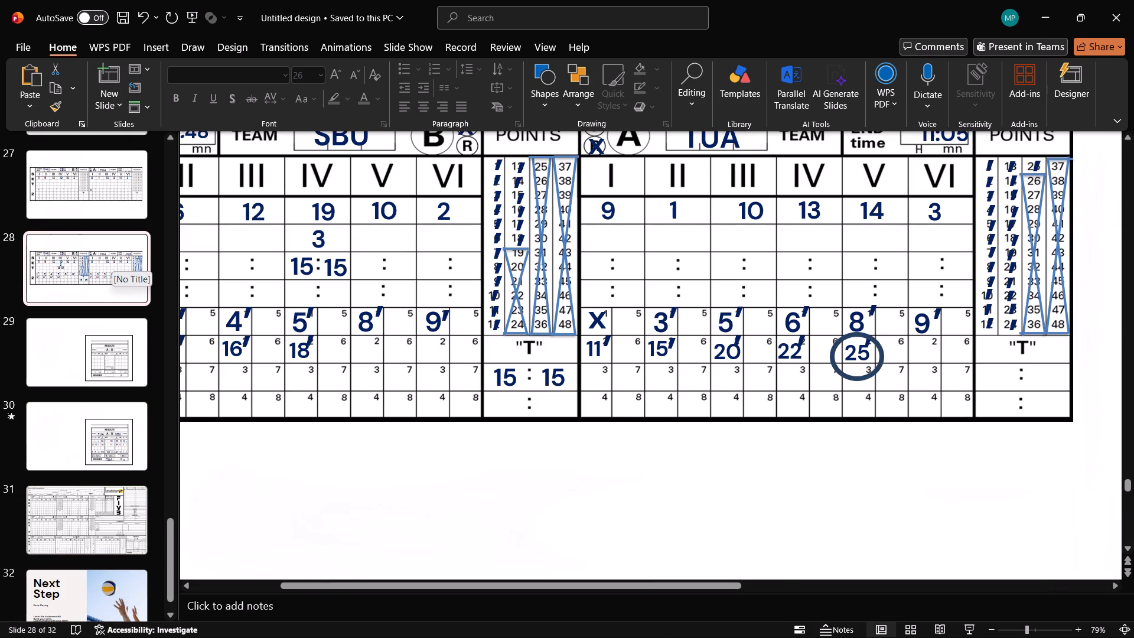
scroll(105, 393, up, 7)
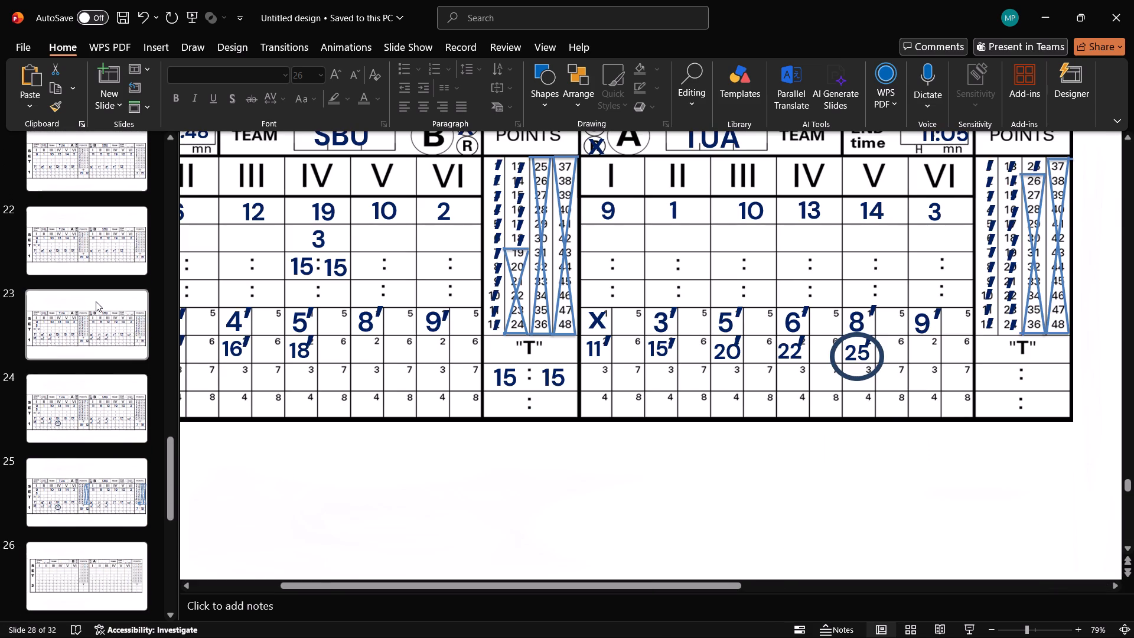
click(96, 301)
click(112, 494)
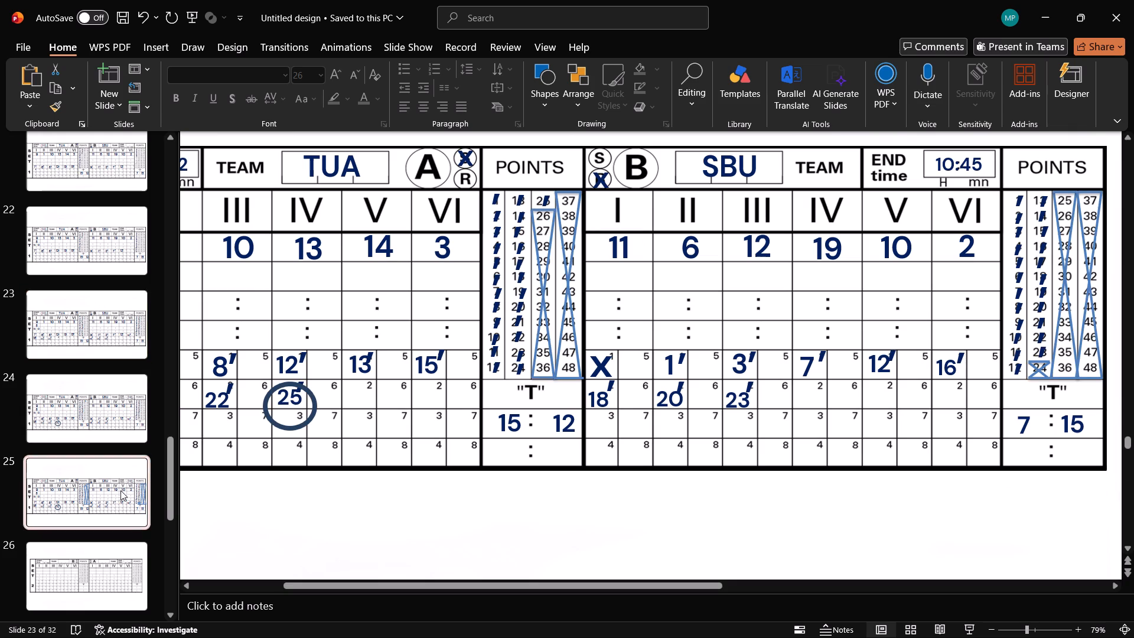
scroll(146, 480, down, 4)
click(128, 482)
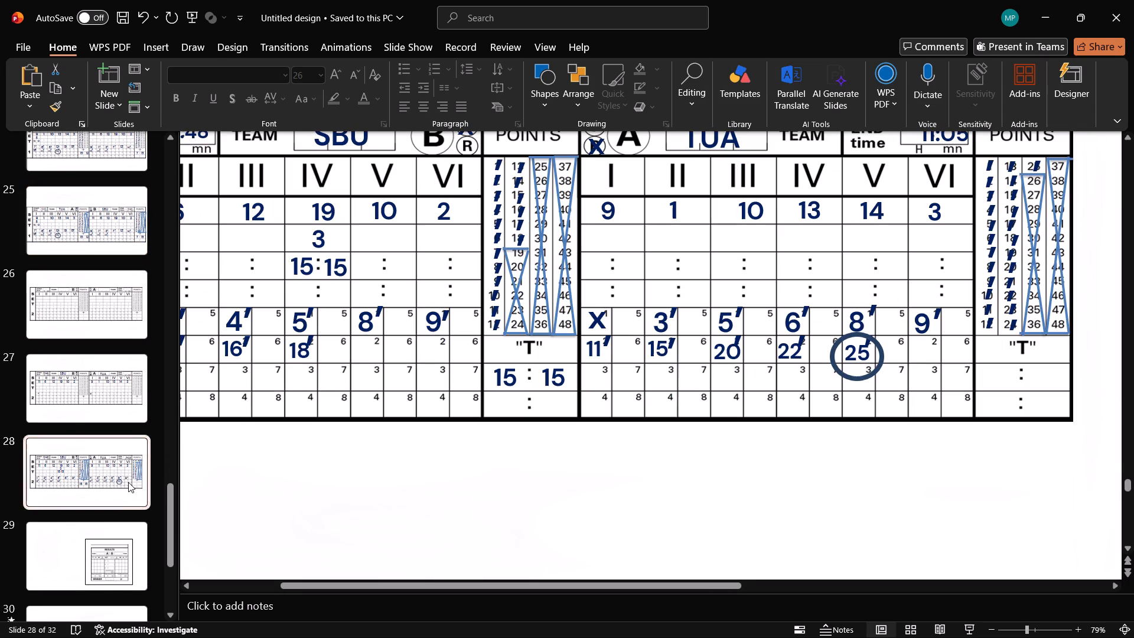
Save the presentation again.
click(684, 546)
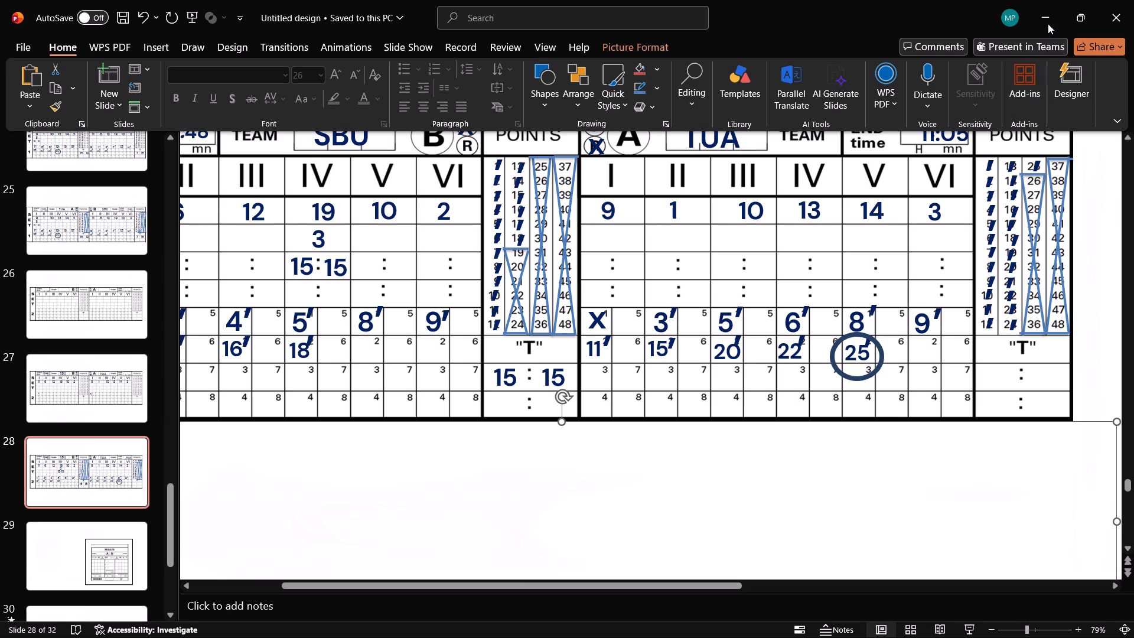
key(ctrl+s)
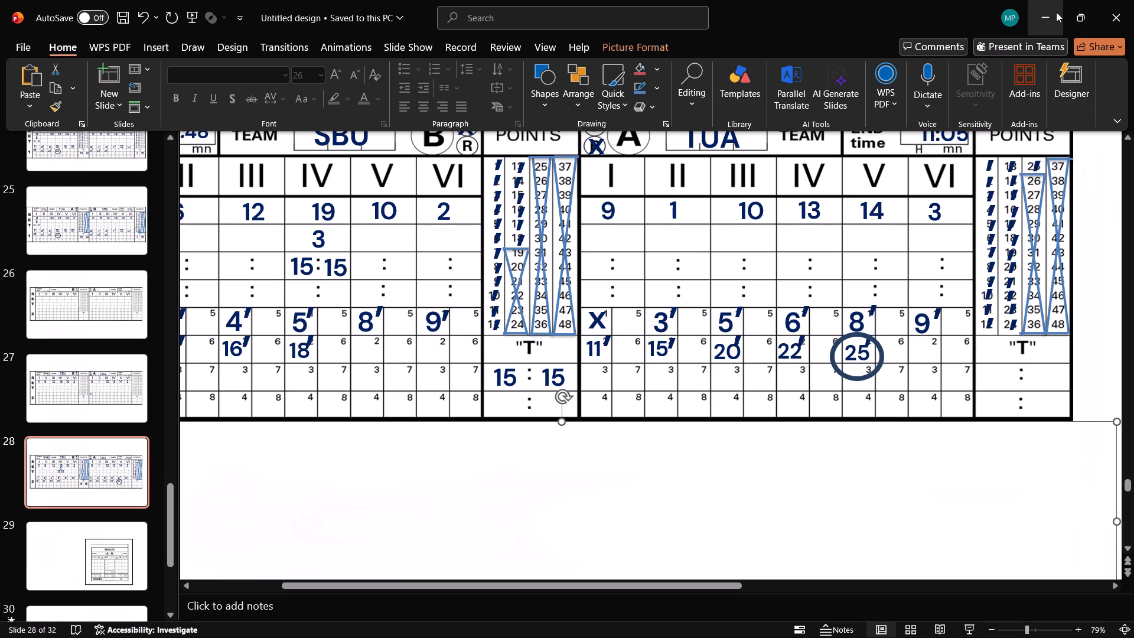
Minimise the presentation window and the browser window behind it.
click(1056, 12)
click(1041, 5)
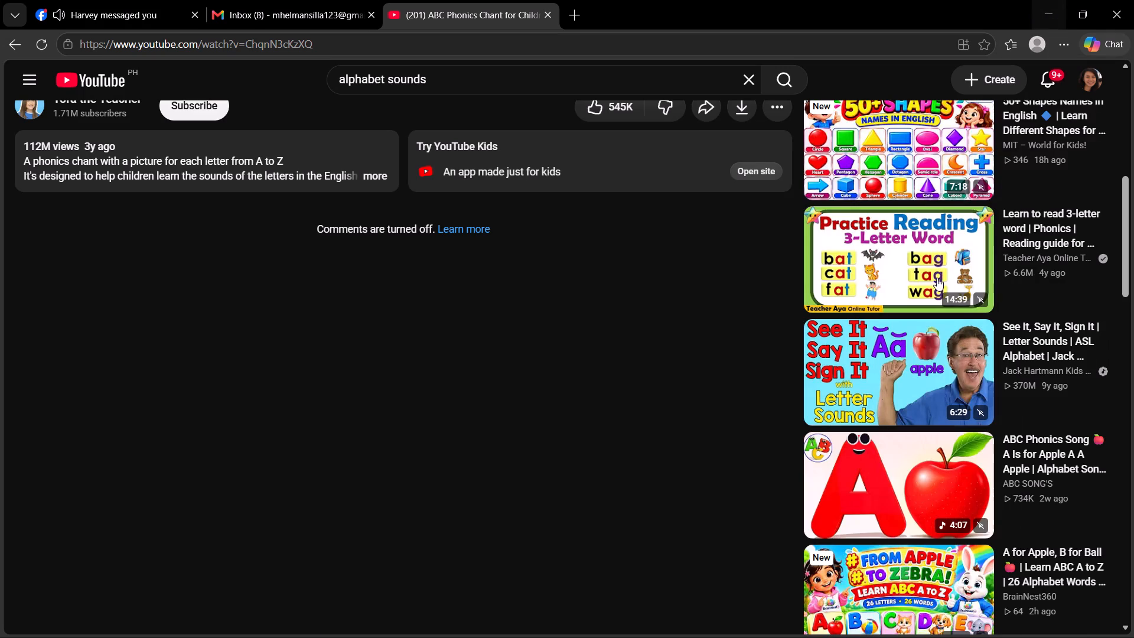
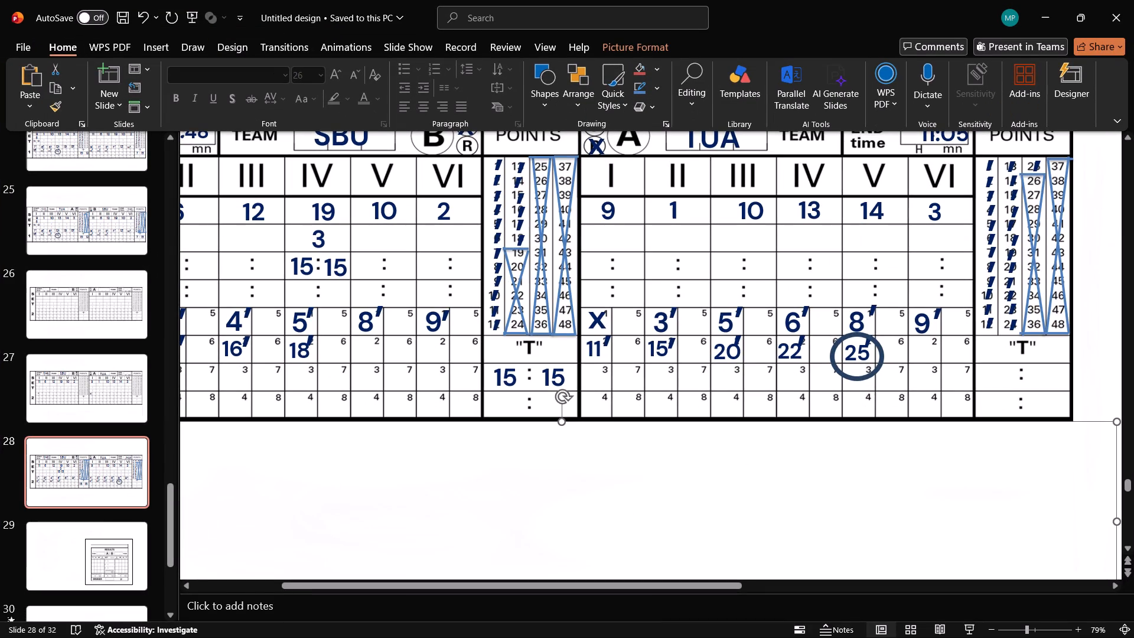
On slide 28, realign the horizontal line above 19 in team SBU's points column and adjust its end to fit the column width.
click(105, 231)
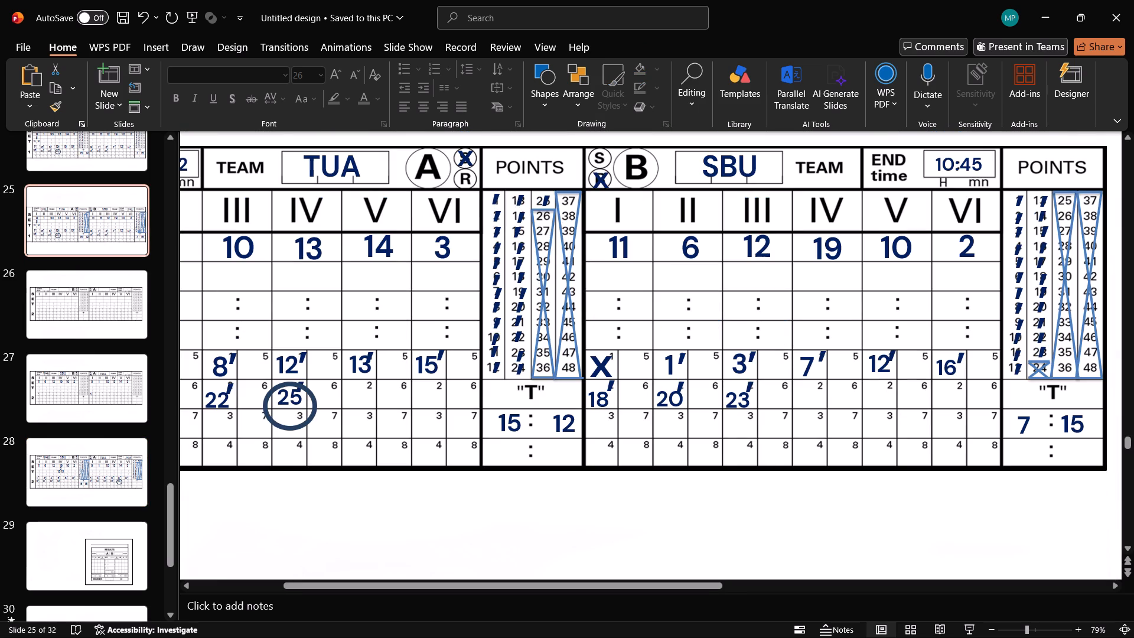
click(95, 479)
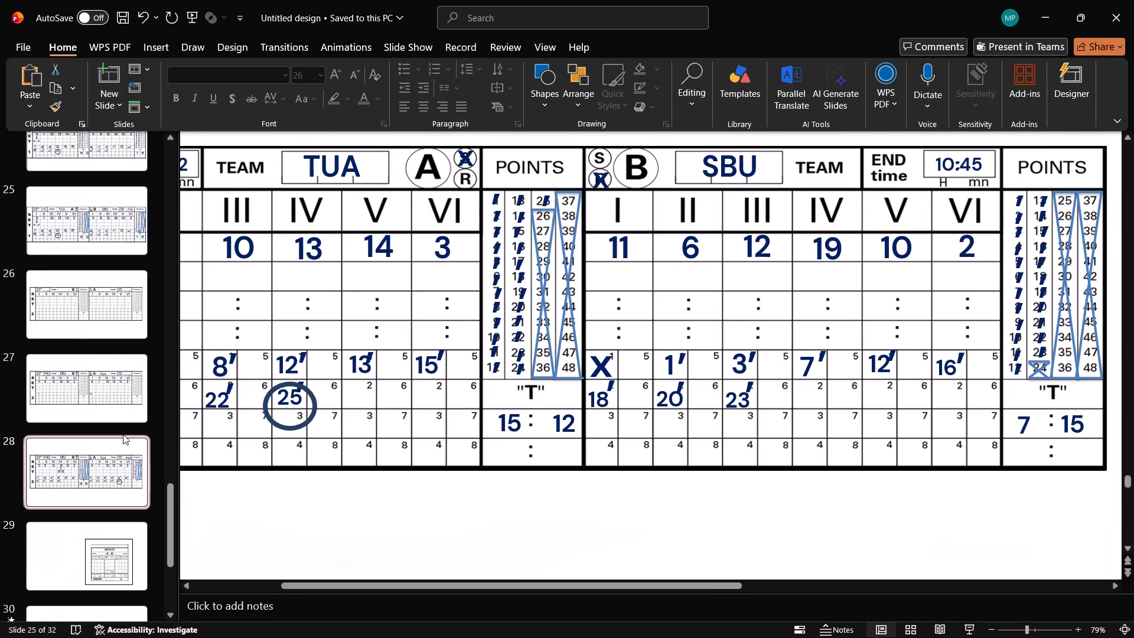
click(515, 248)
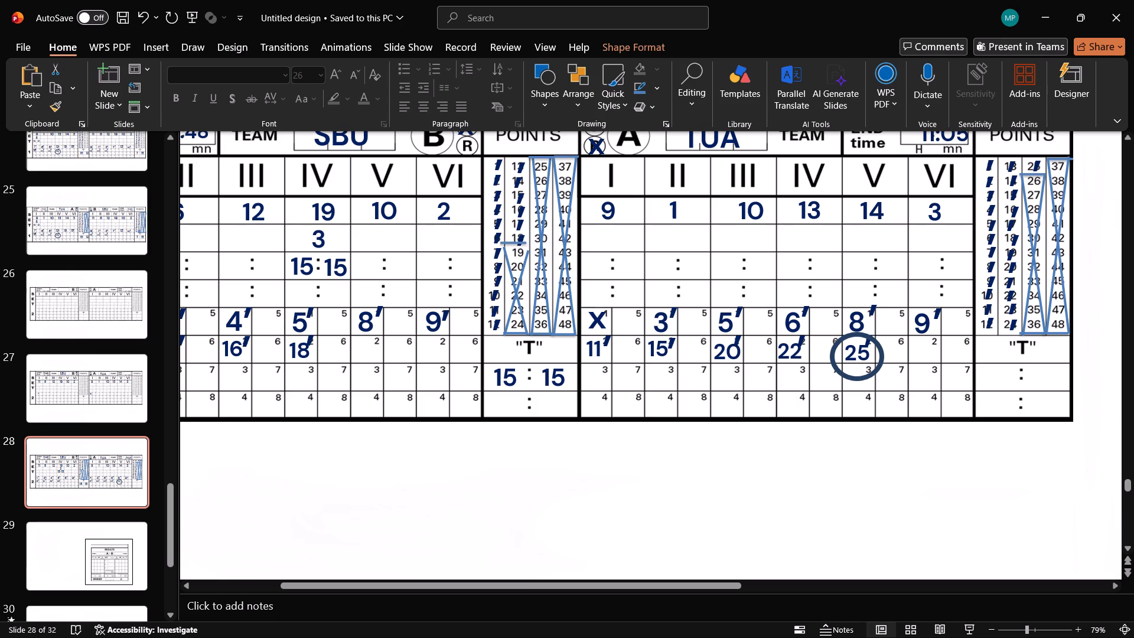
click(515, 249)
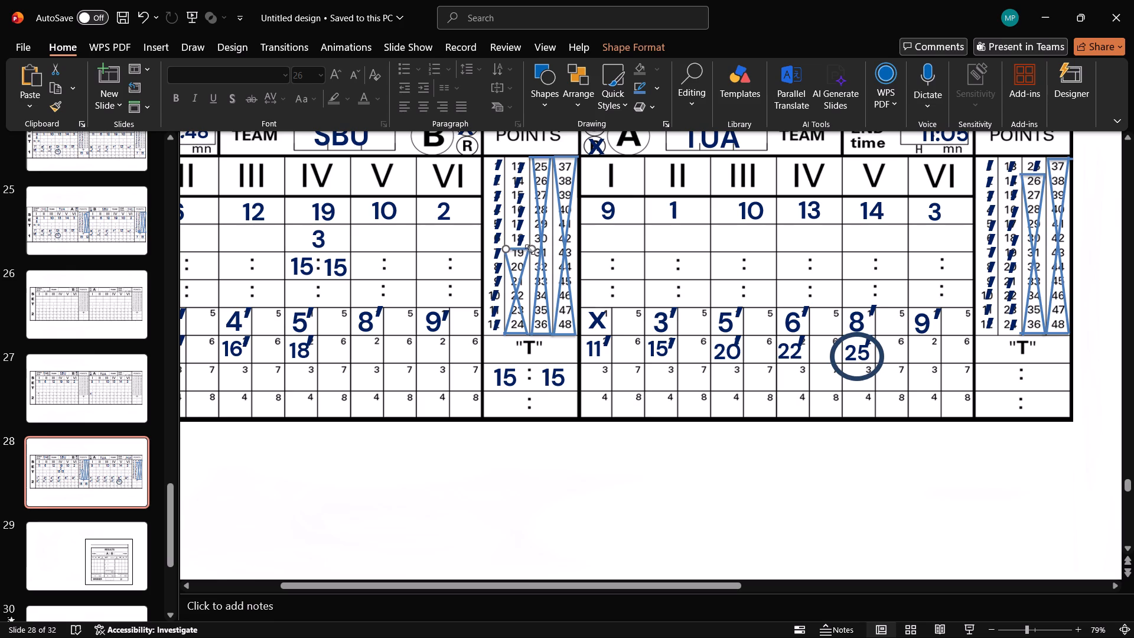
click(530, 249)
click(580, 279)
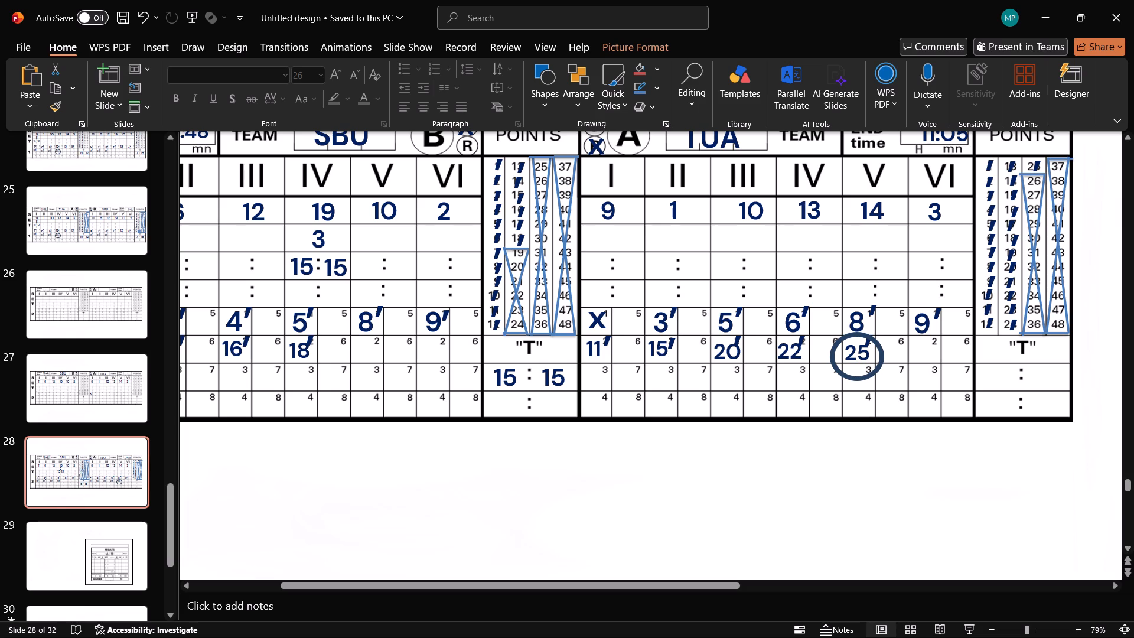
click(604, 472)
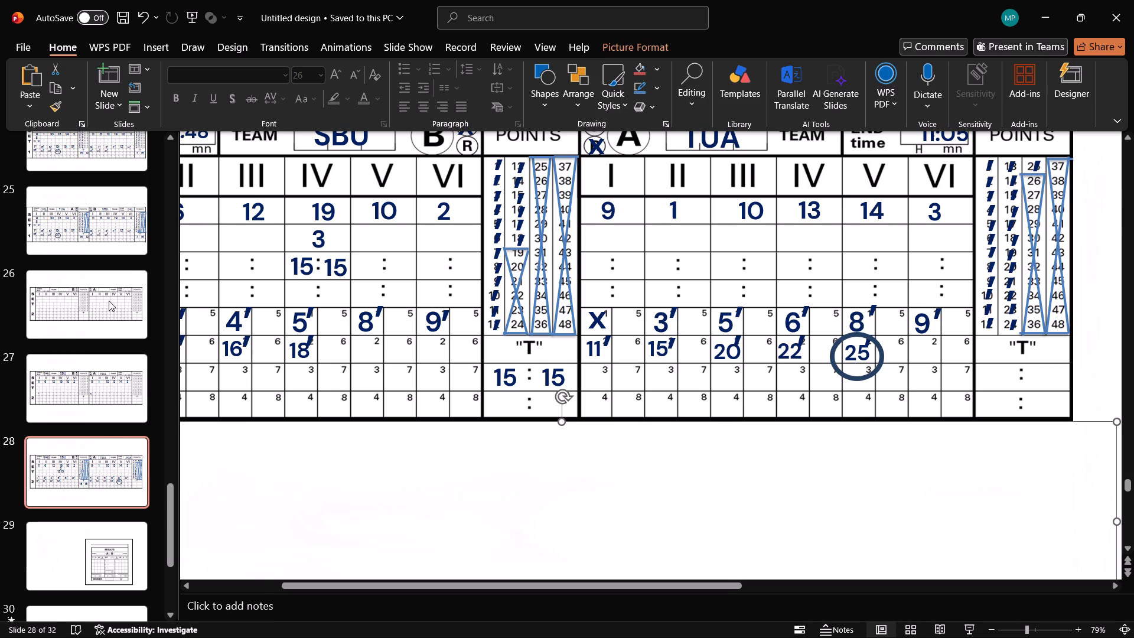
Check the set 1 scoresheet on slide 25 and go on to the results slides 29 and 30.
click(87, 216)
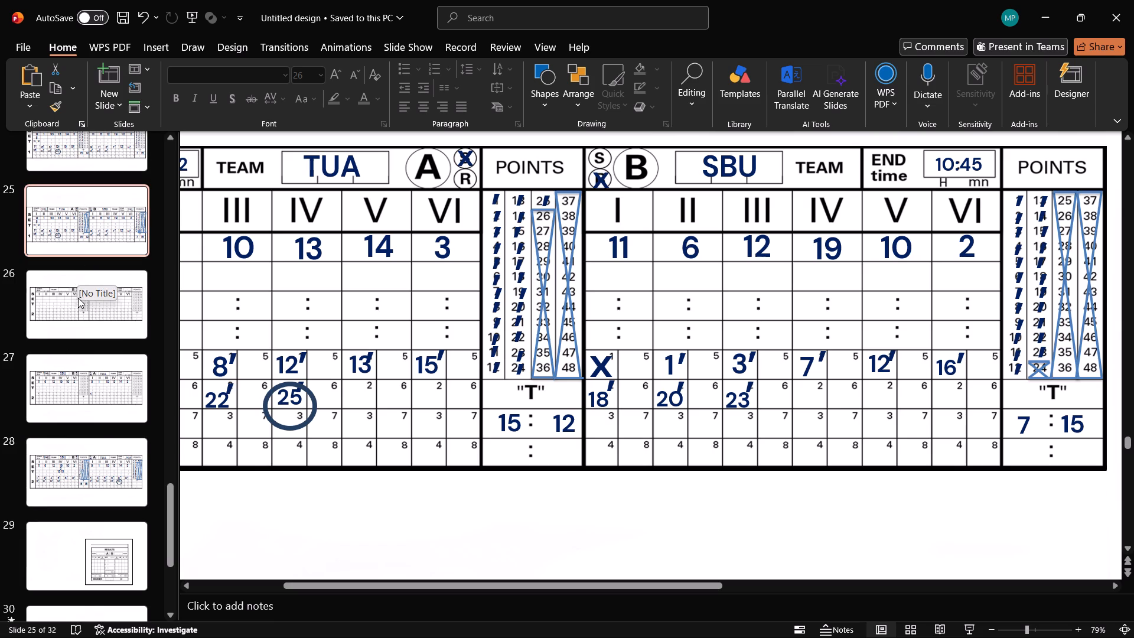
scroll(141, 412, down, 3)
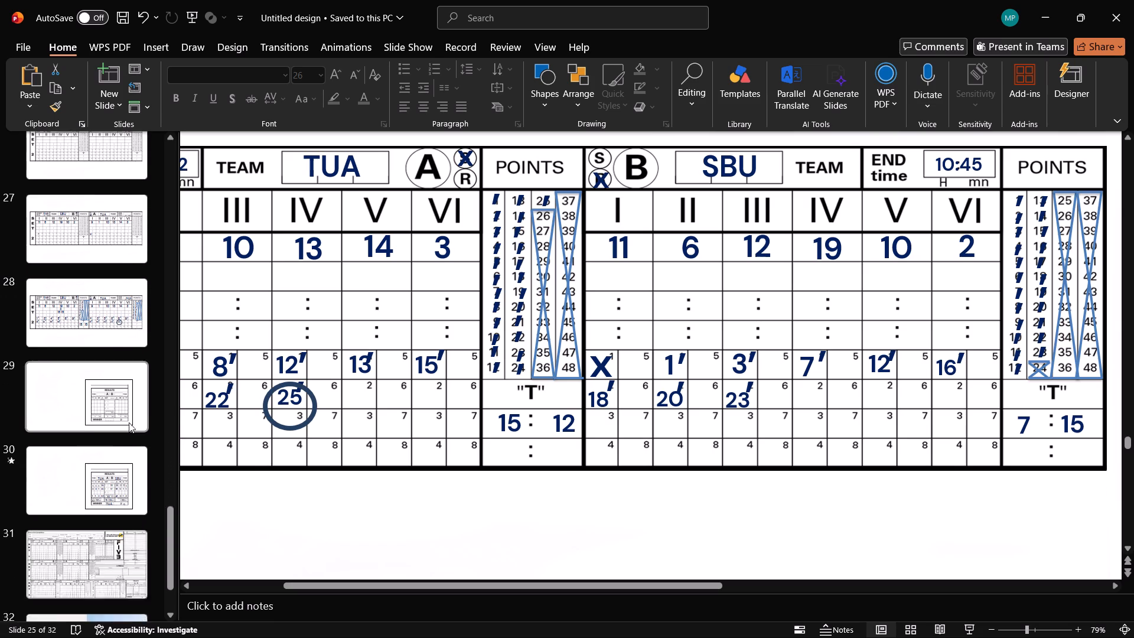
Compare the blank results table on slide 29 with the filled-in TUA and SBU results on slide 30, checking the set 1 entries.
scroll(129, 422, down, 1)
click(113, 422)
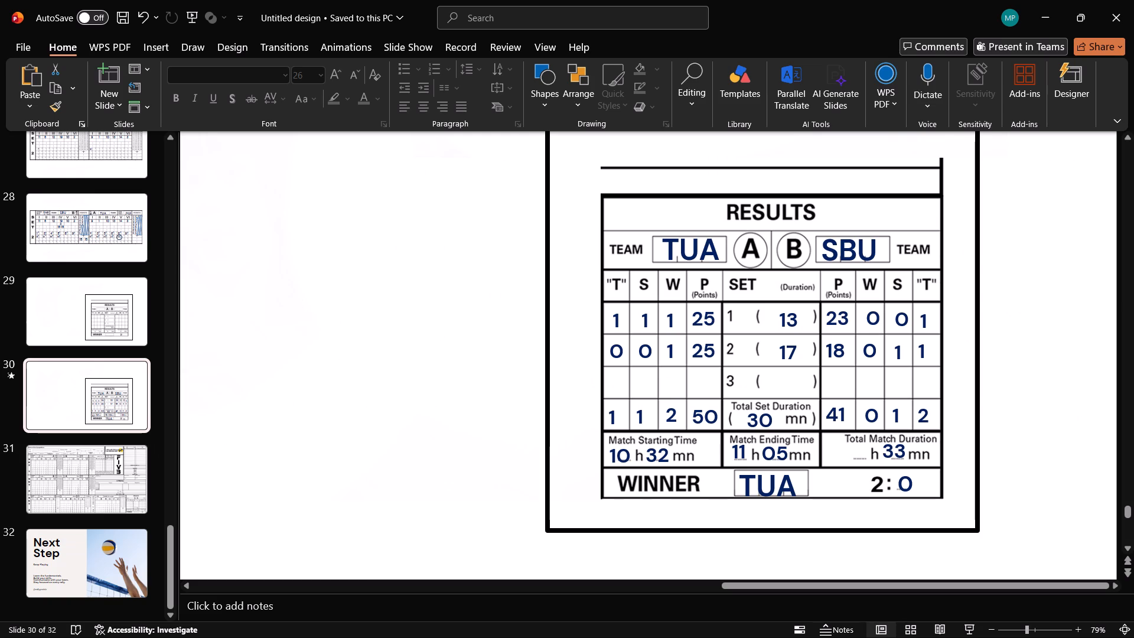
click(102, 371)
click(794, 368)
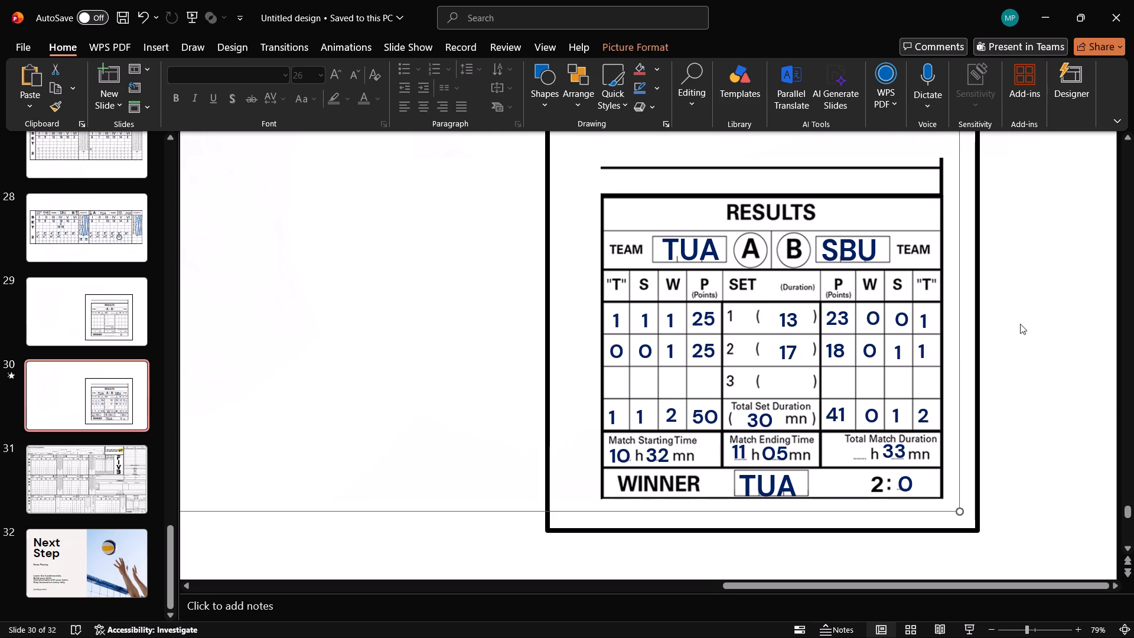
click(1020, 324)
click(728, 334)
click(688, 325)
click(700, 315)
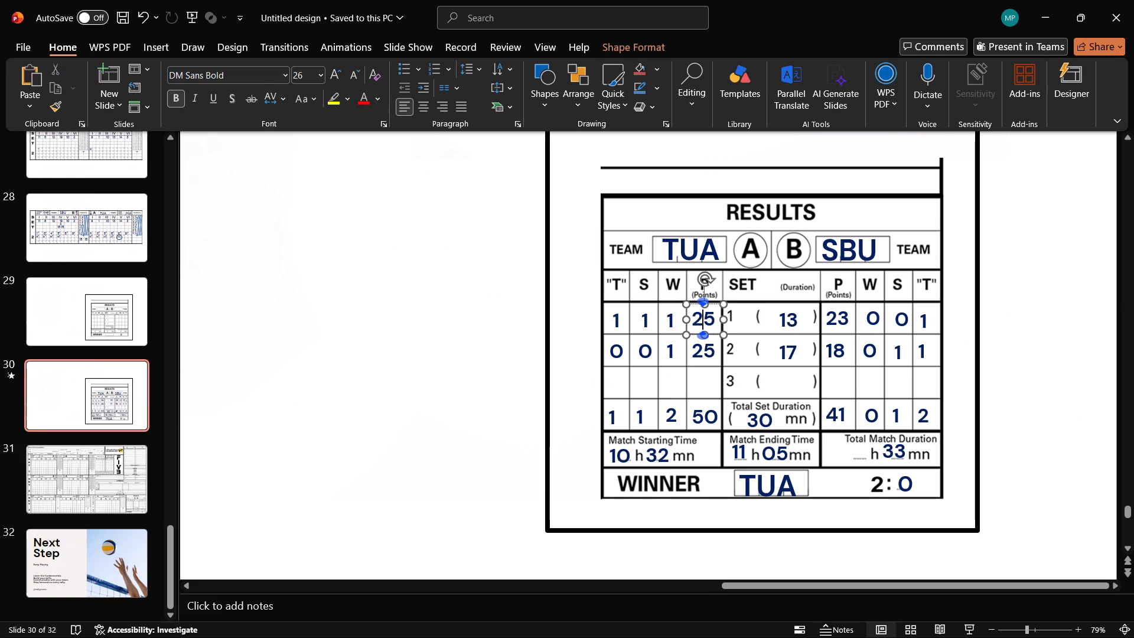
click(121, 325)
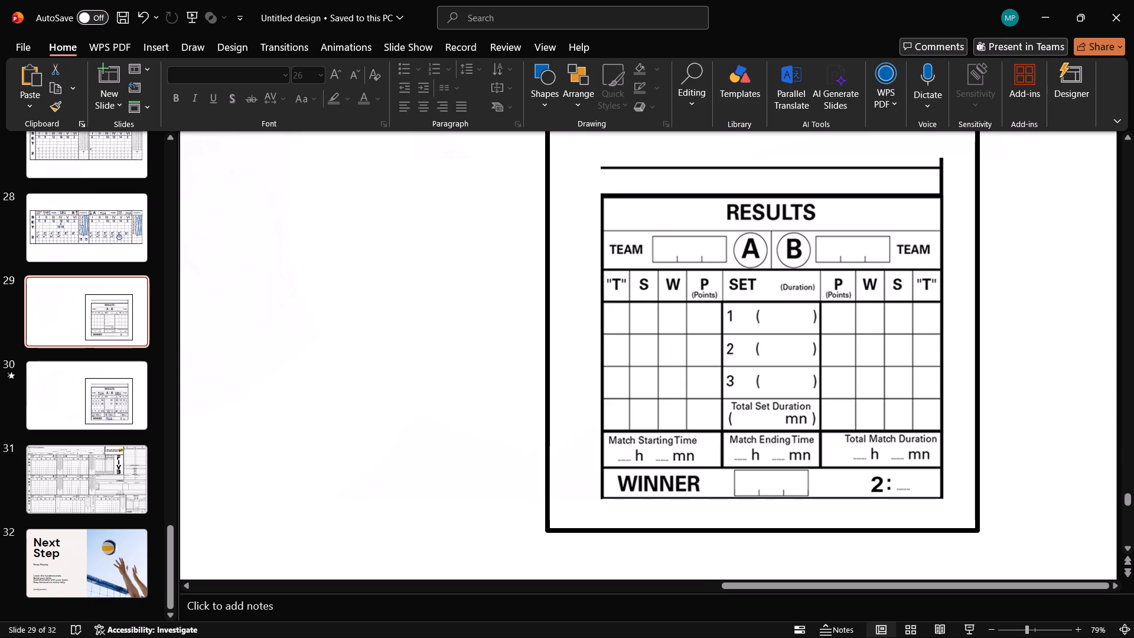
click(677, 330)
click(83, 392)
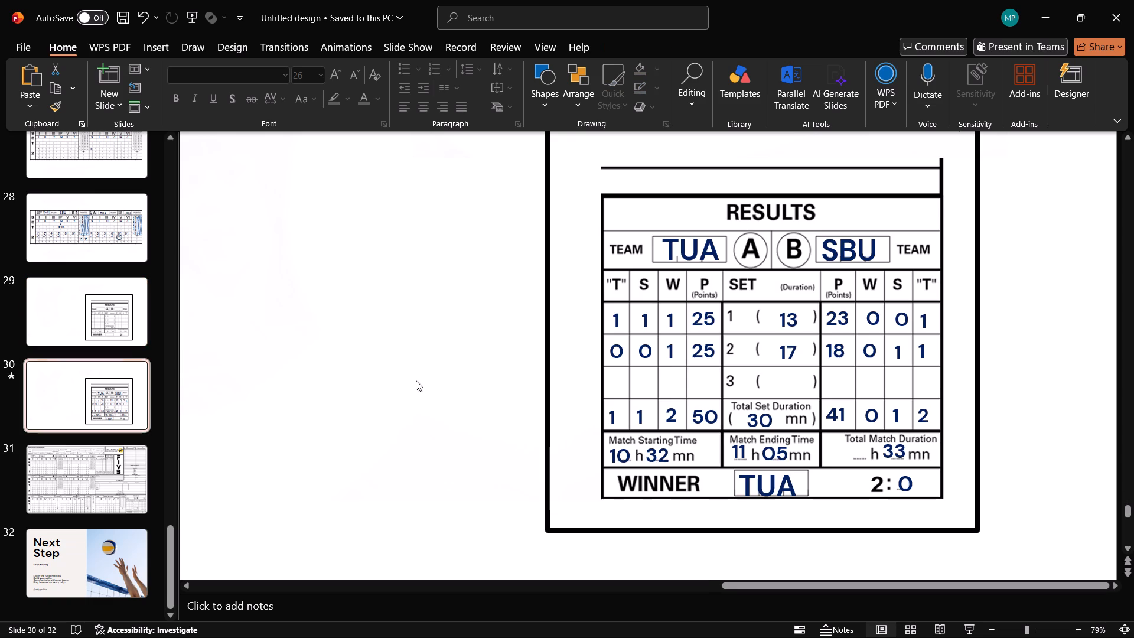
click(620, 317)
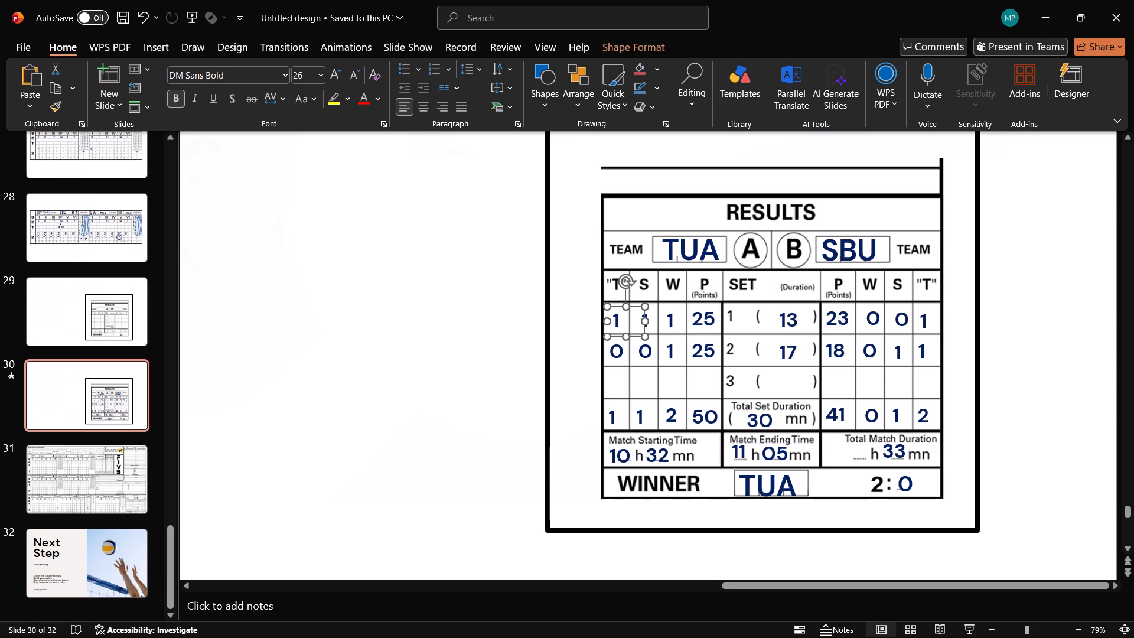
Minimise the presentation window.
click(1052, 5)
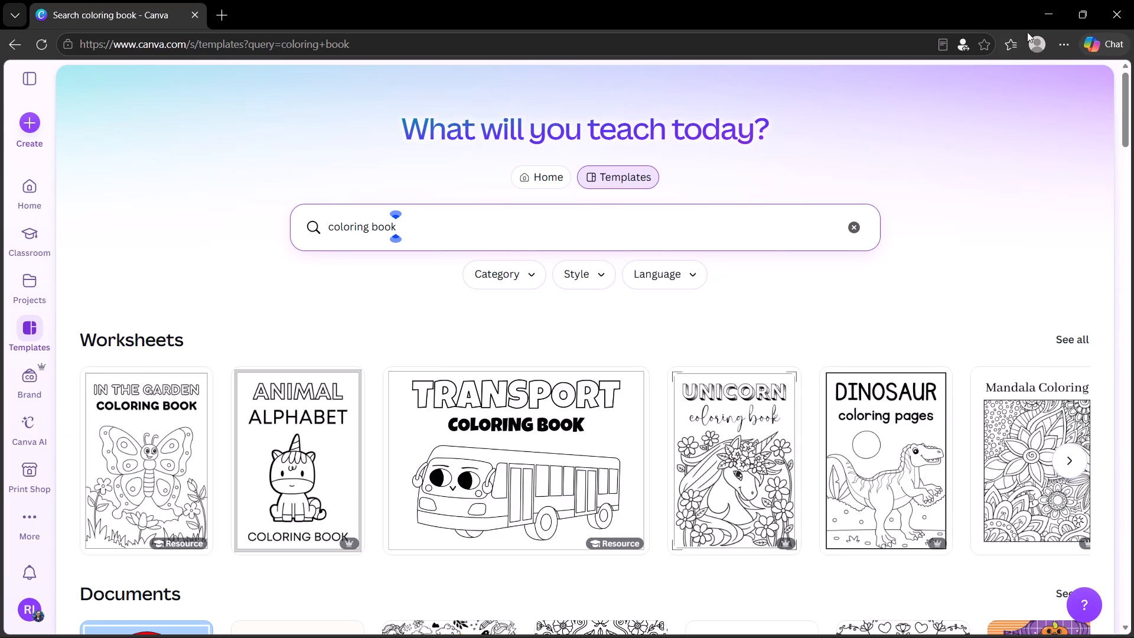
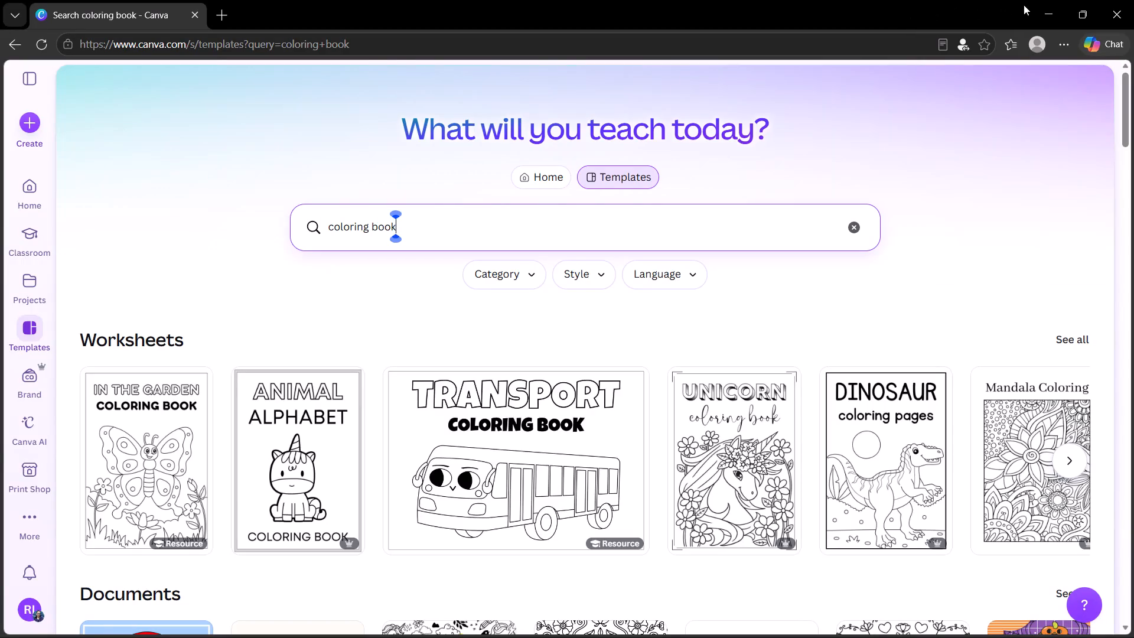
Minimise the Canva template search window and switch to the Facebook page in the other browser window.
click(1048, 15)
click(115, 0)
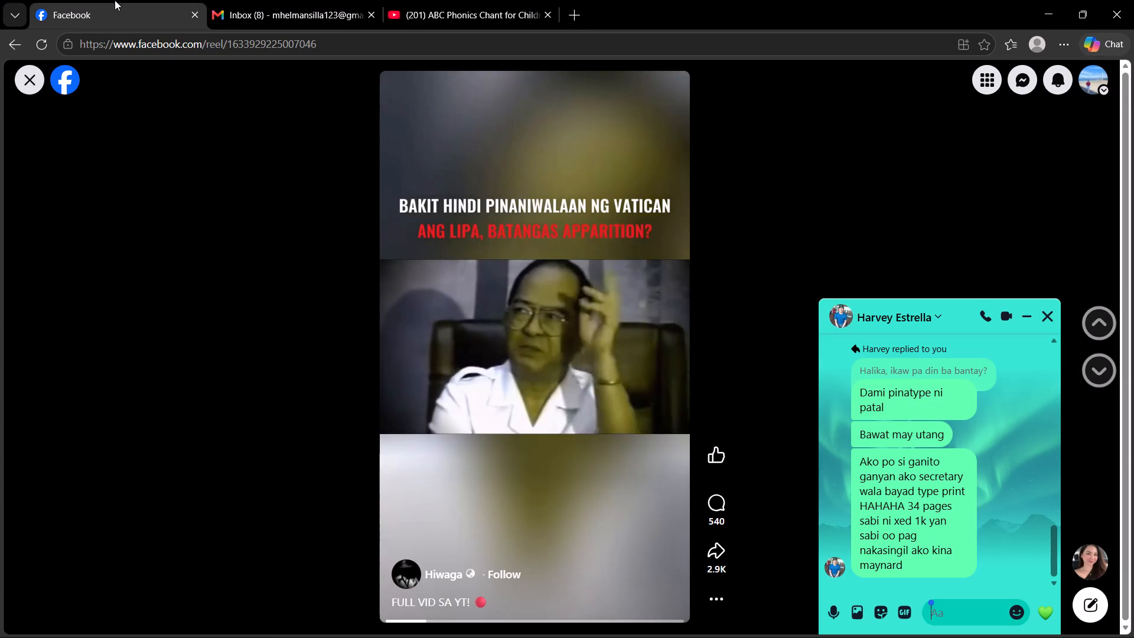
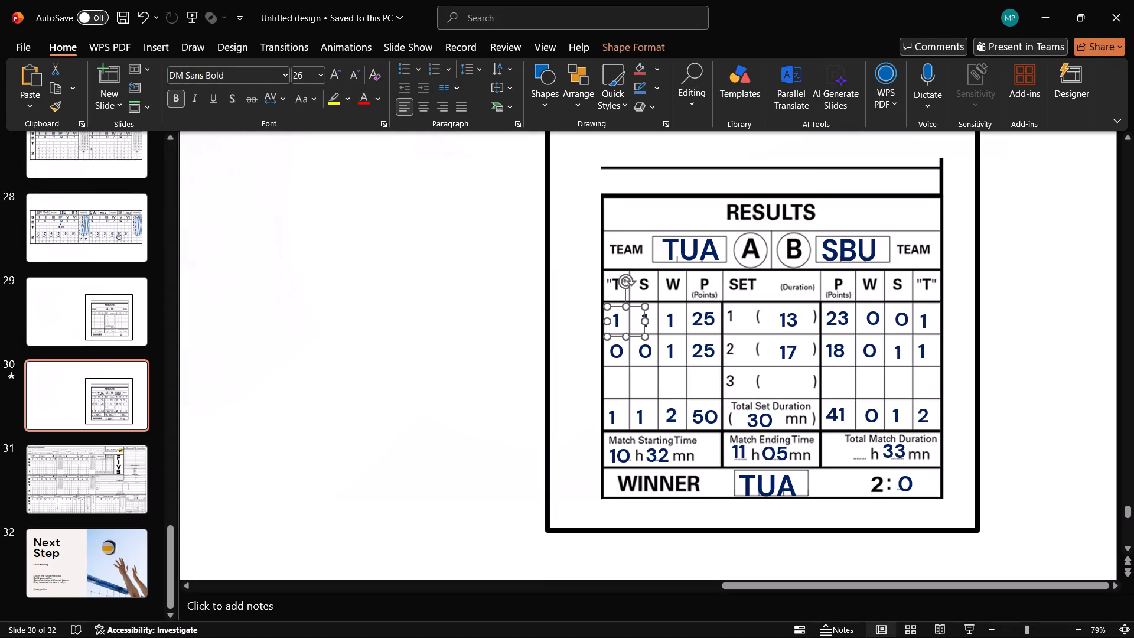
Glance at slide 31, return to slide 30, and show the animation settings of team TUA's set 1 "T" entry in the results table.
click(77, 499)
click(74, 408)
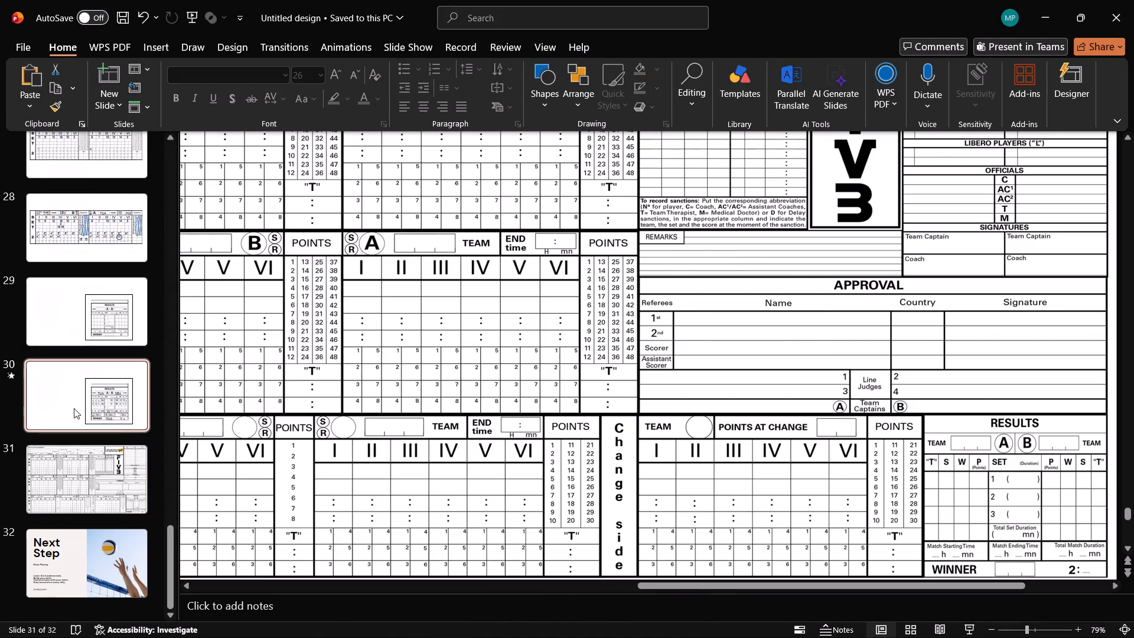
click(617, 310)
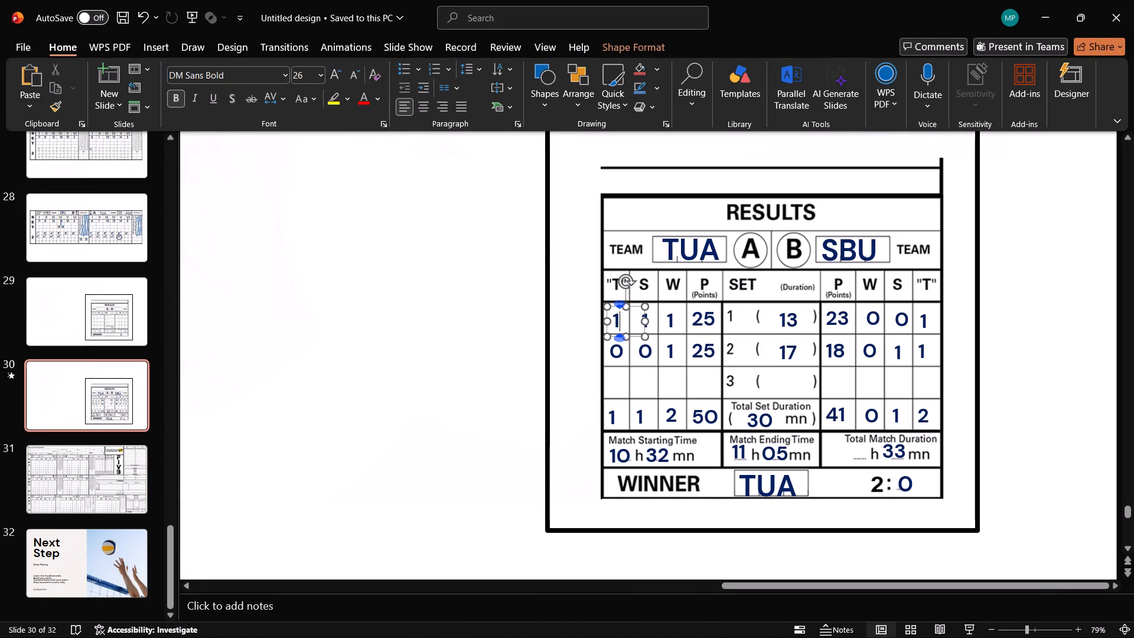
click(629, 308)
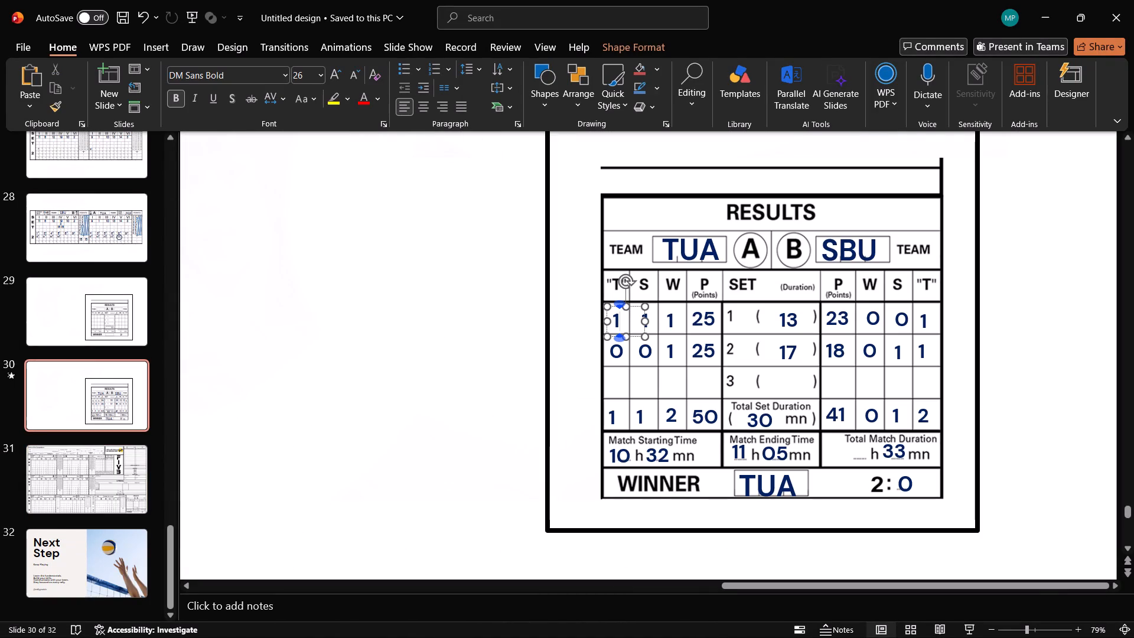
click(613, 305)
click(361, 47)
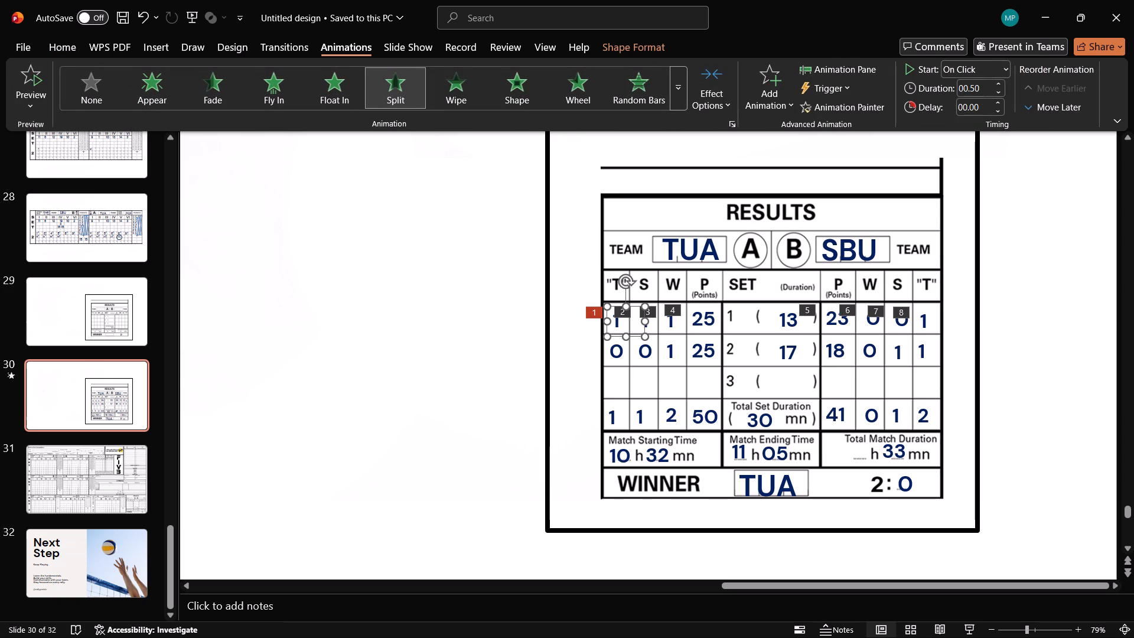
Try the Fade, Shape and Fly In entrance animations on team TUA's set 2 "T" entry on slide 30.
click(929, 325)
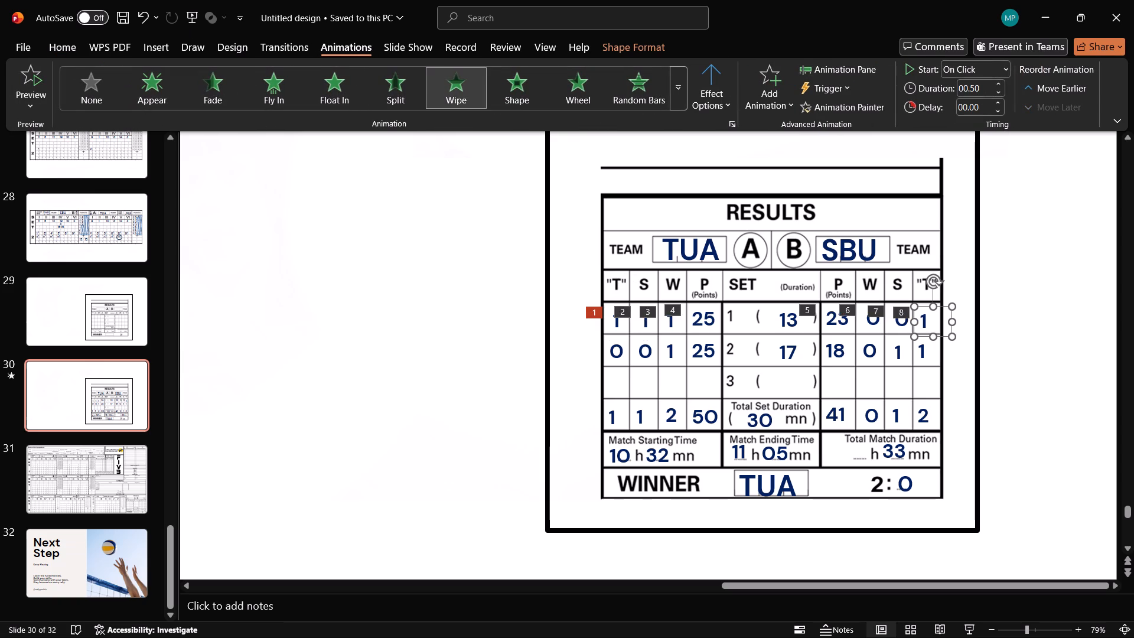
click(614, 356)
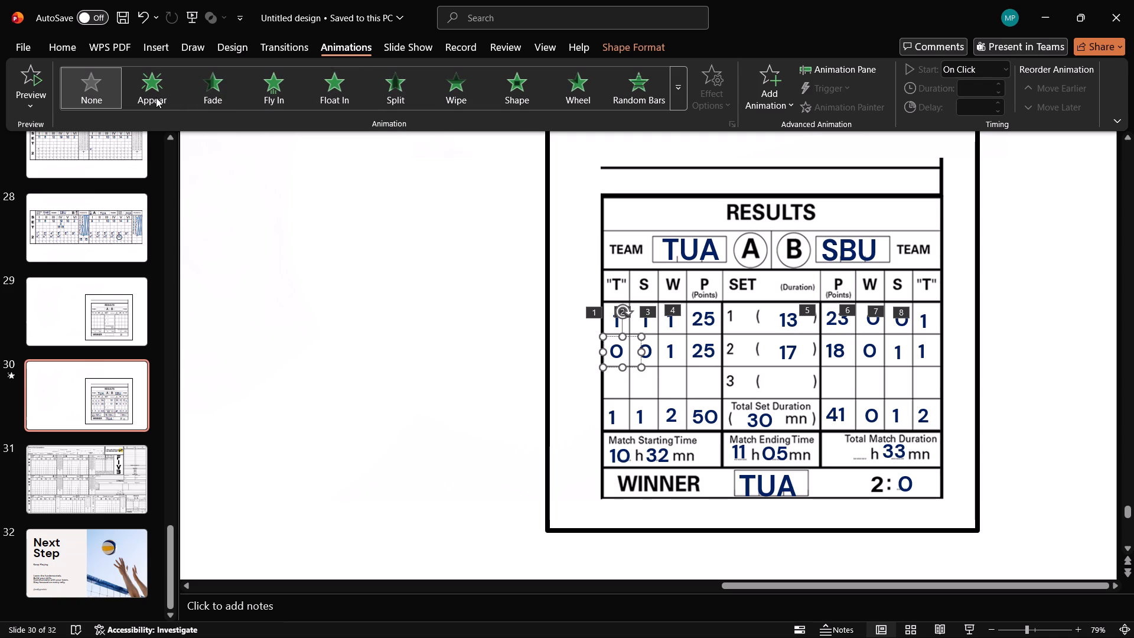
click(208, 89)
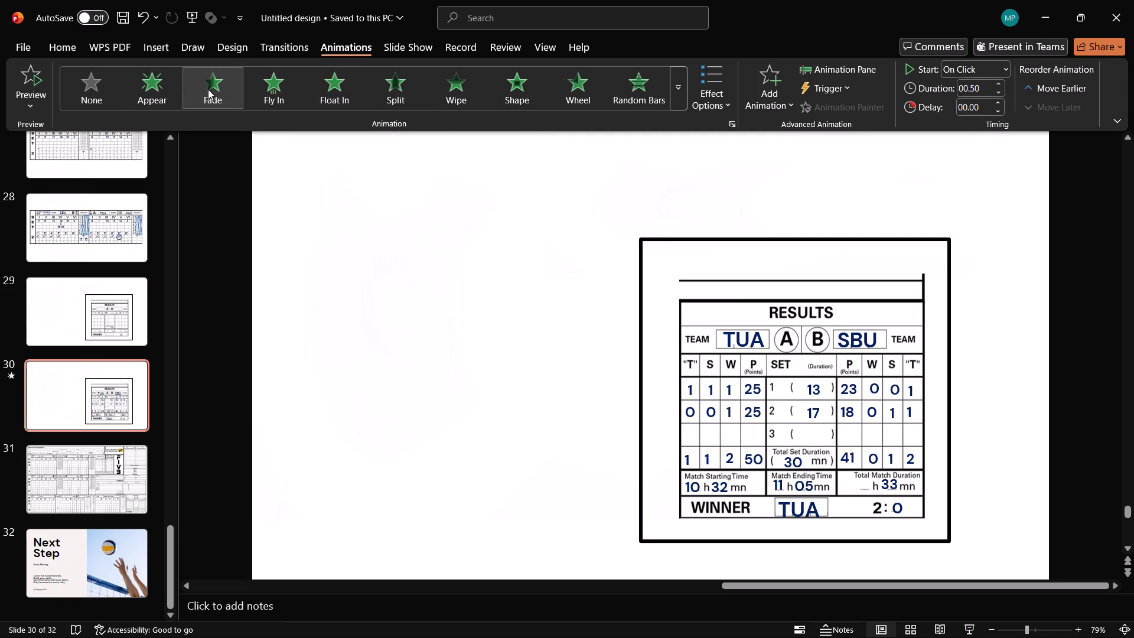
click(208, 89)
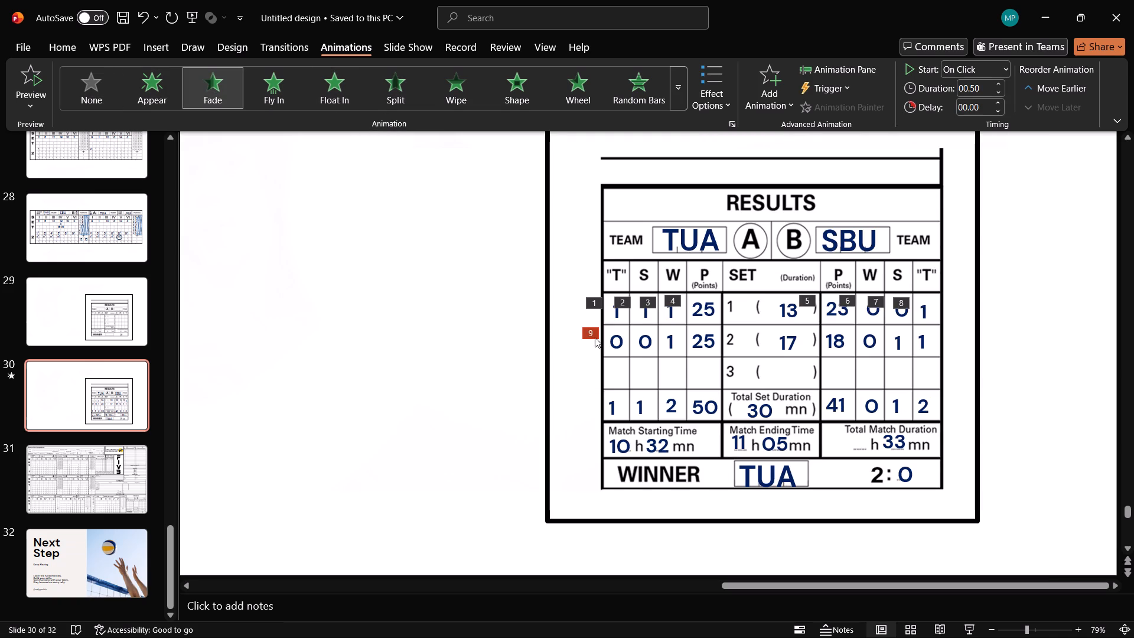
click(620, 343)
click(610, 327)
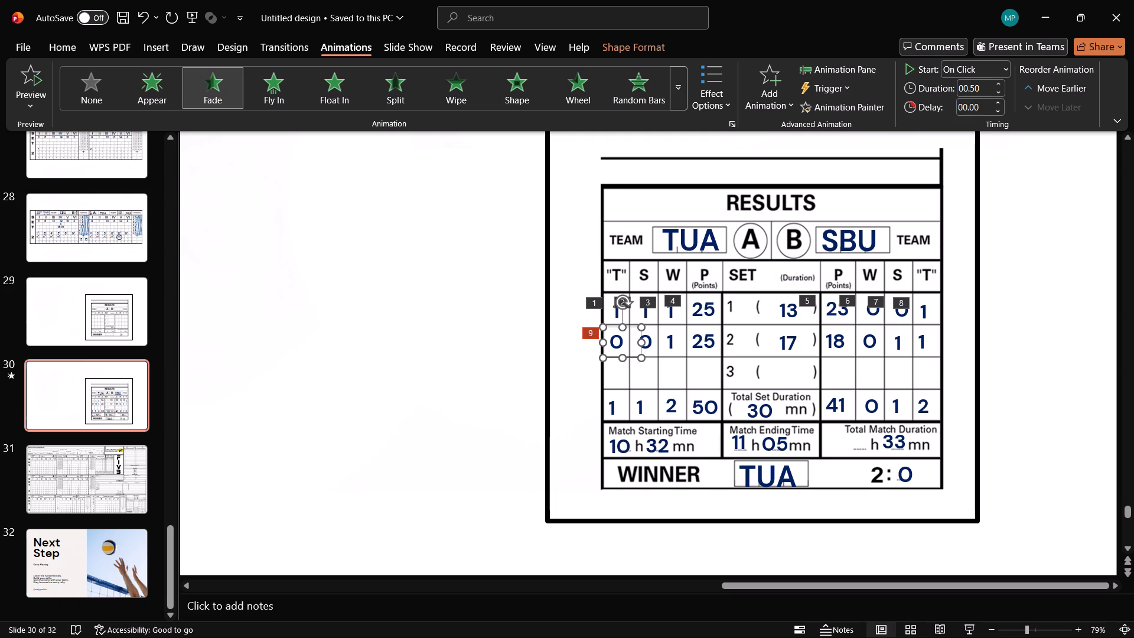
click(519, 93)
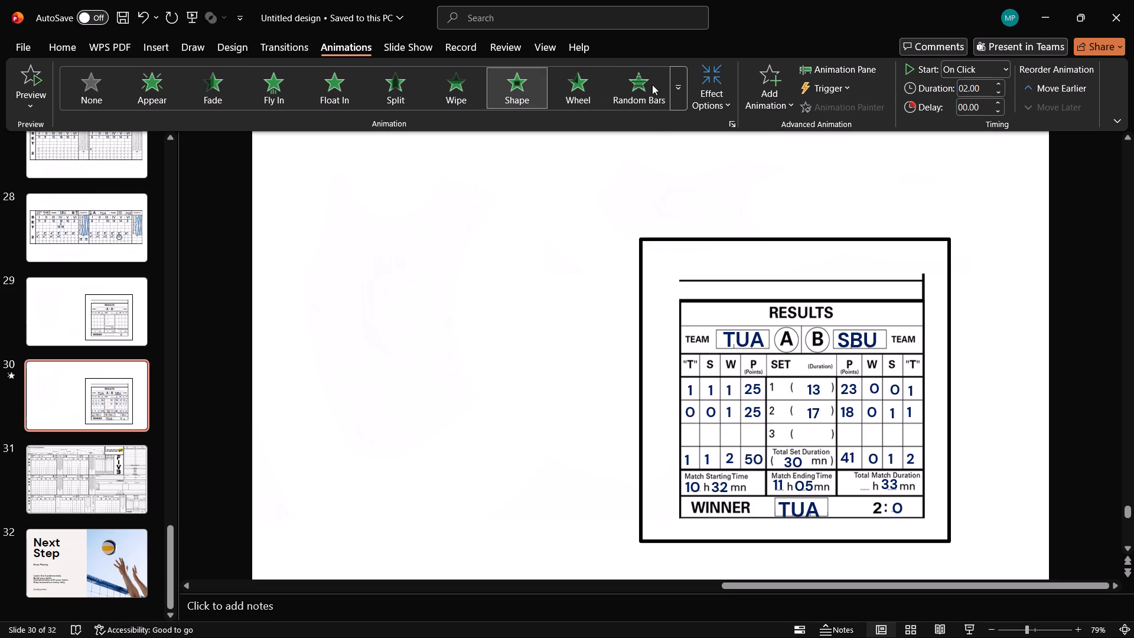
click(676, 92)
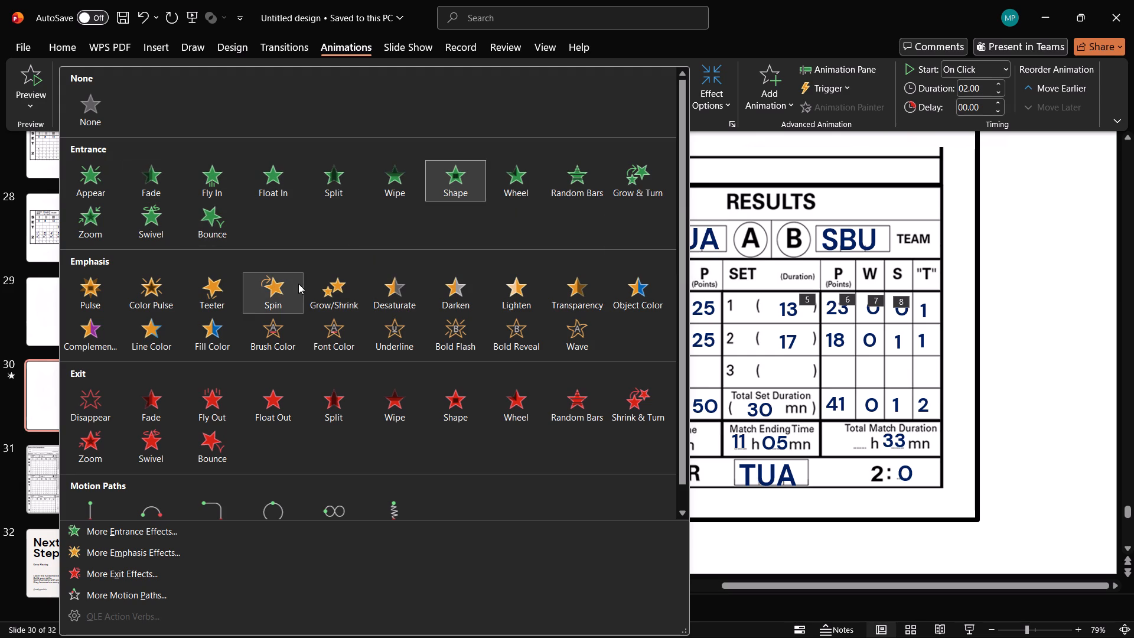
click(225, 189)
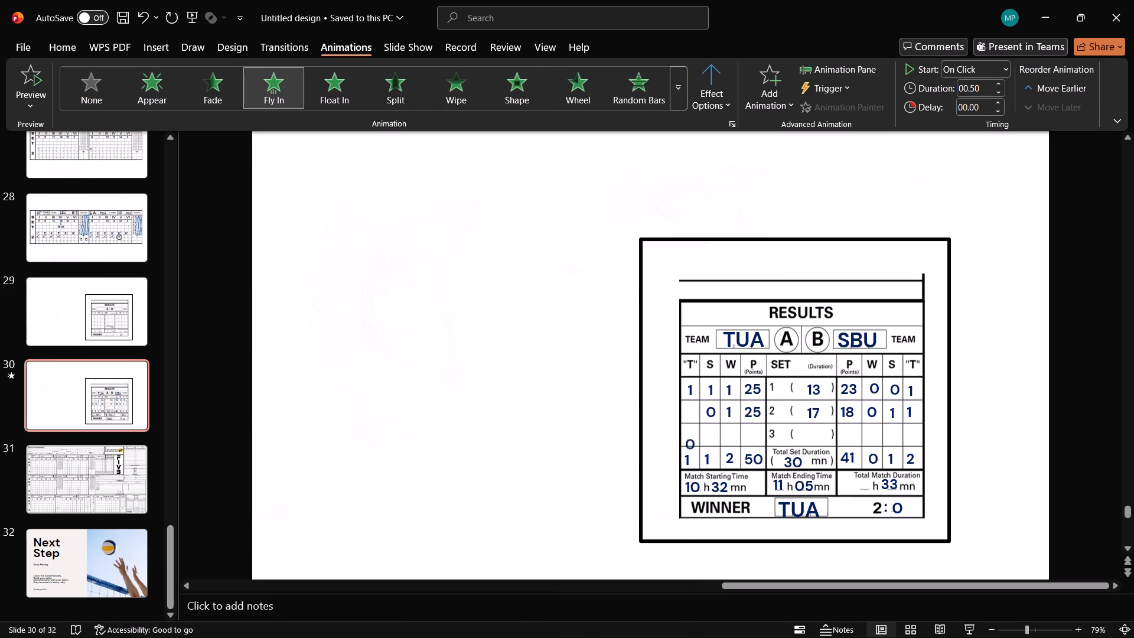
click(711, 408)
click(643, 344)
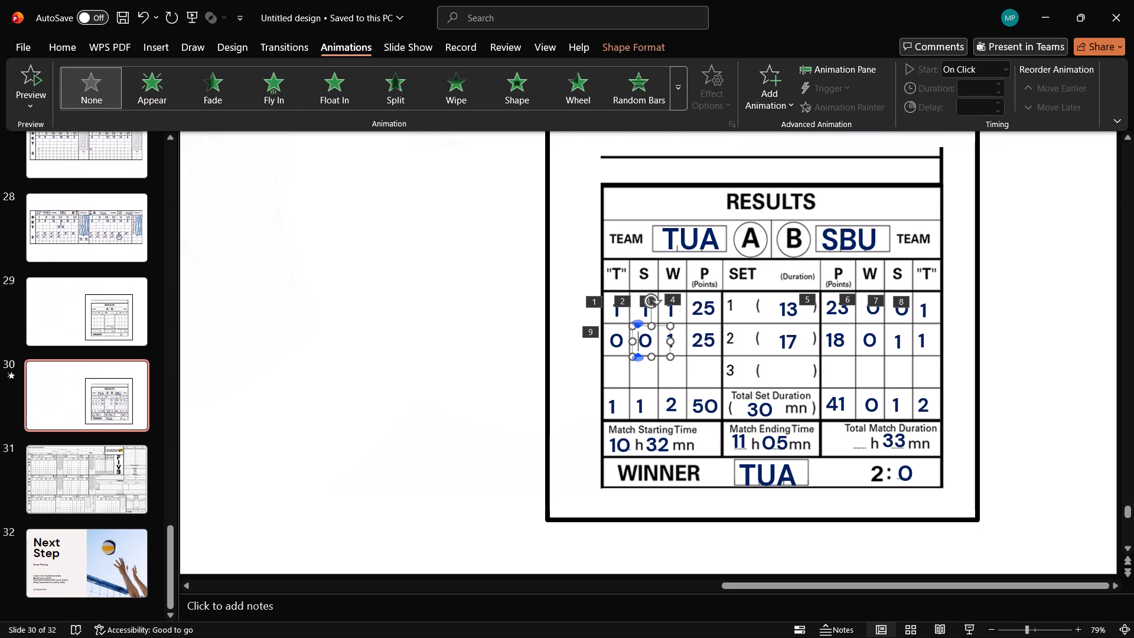
Try Split on team TUA's set 2 "T" entry and replace it with the Wipe entrance animation.
click(616, 344)
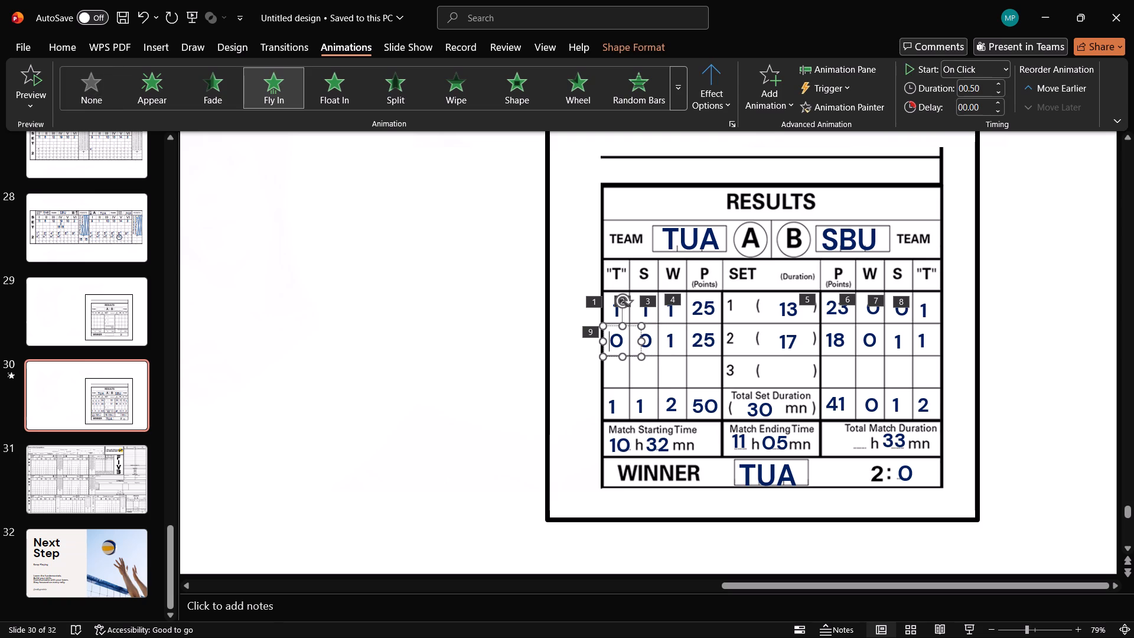
click(613, 325)
click(680, 80)
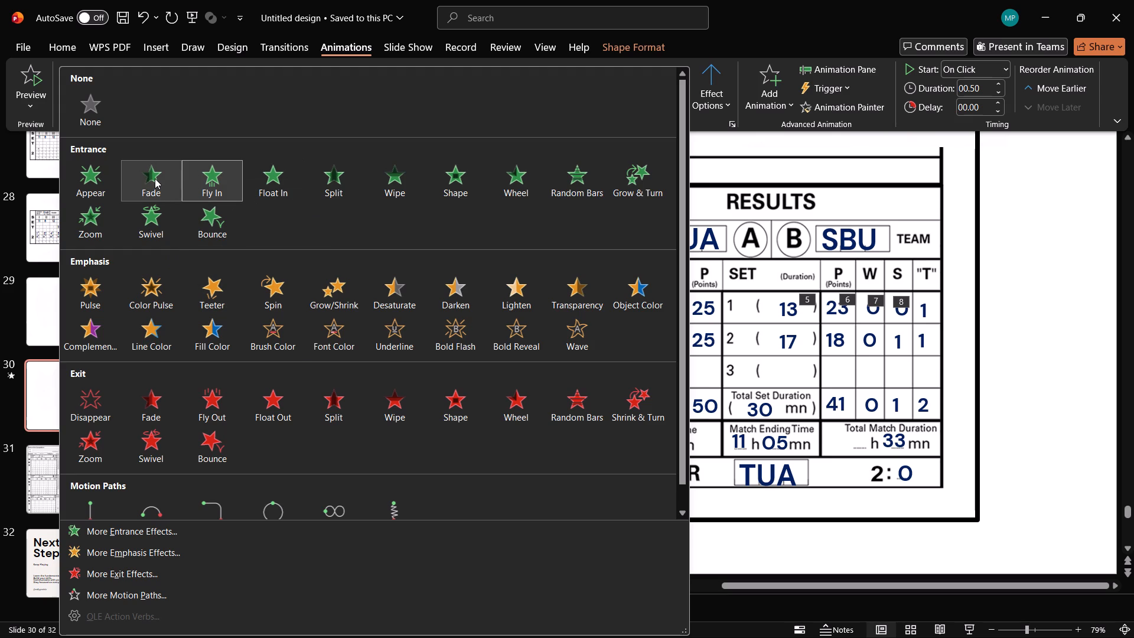
click(334, 183)
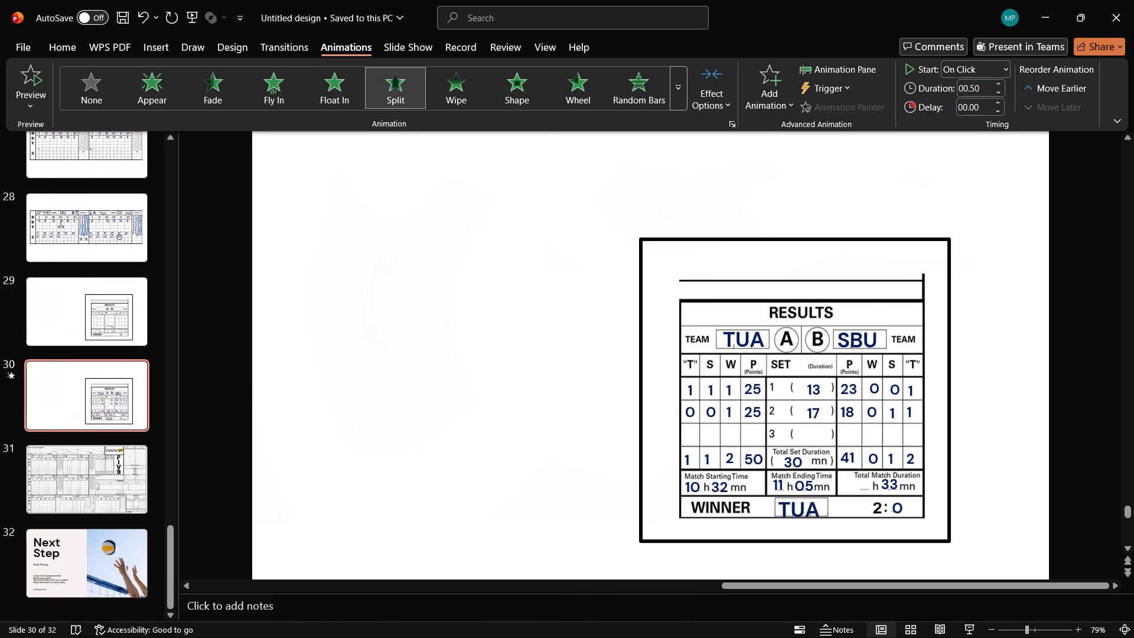
click(449, 92)
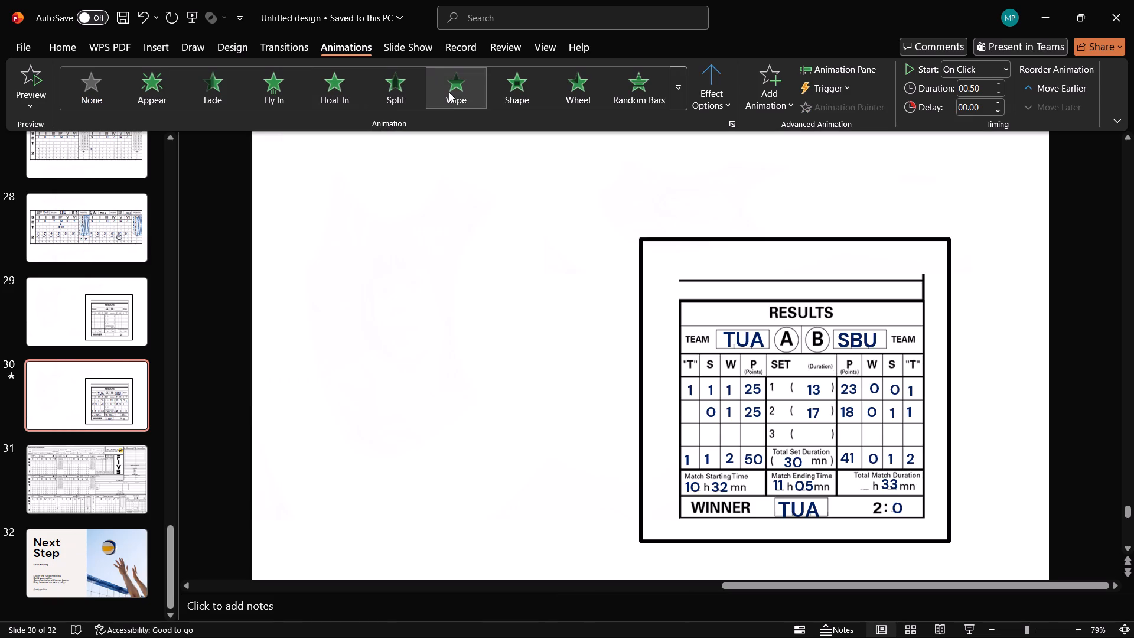
Apply the Wipe entrance animation to team TUA's set 2 S, W and P entries, in that order.
click(716, 411)
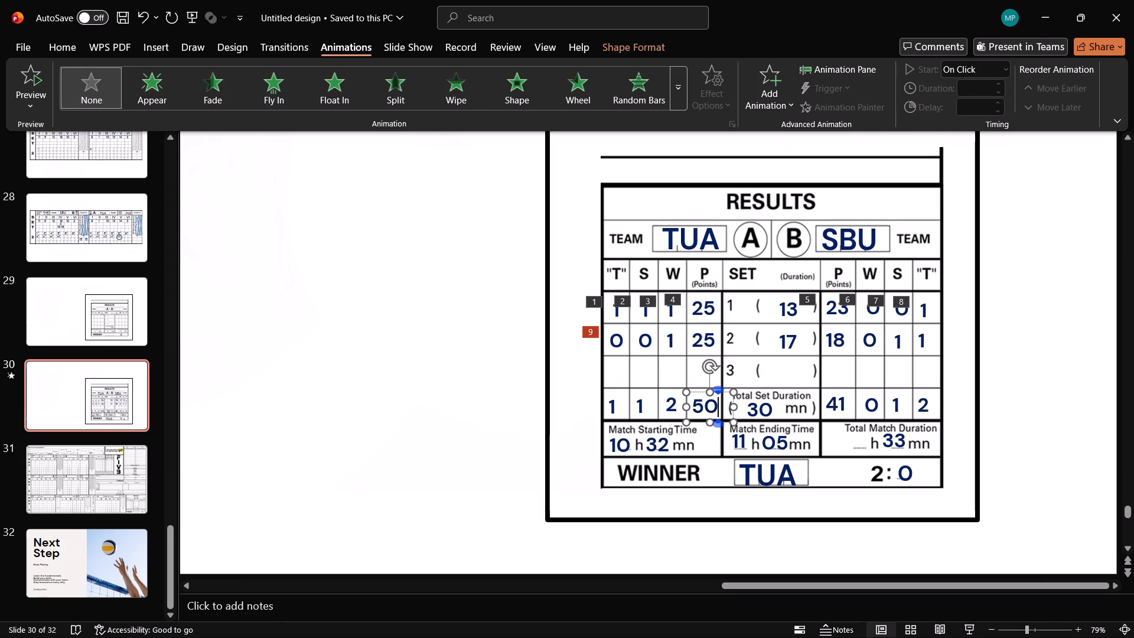
click(648, 336)
click(640, 325)
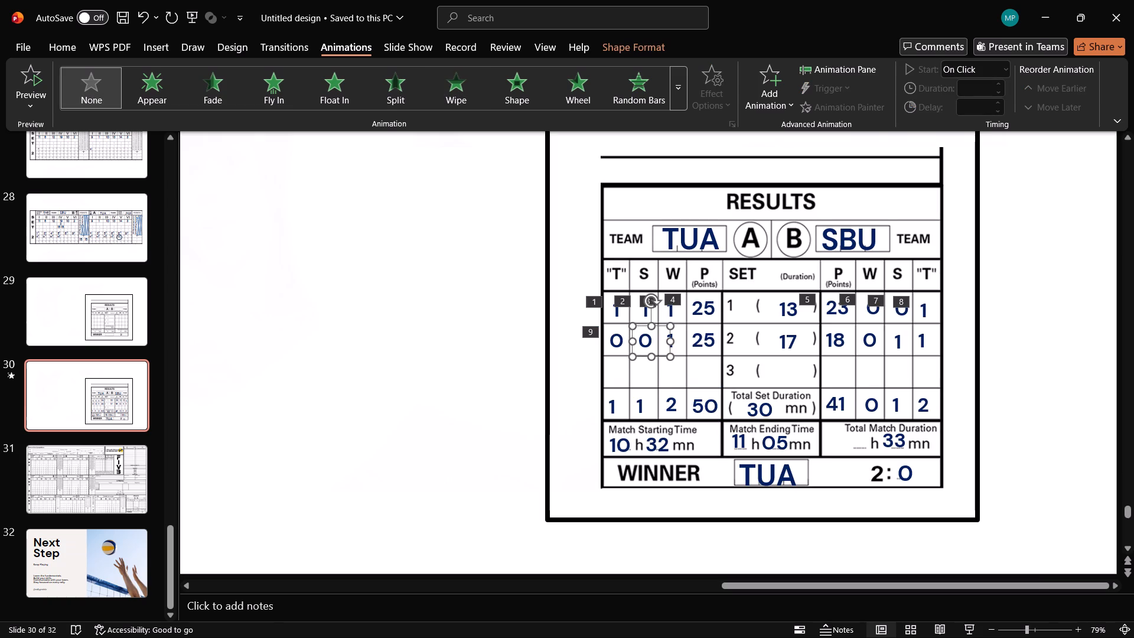
click(472, 88)
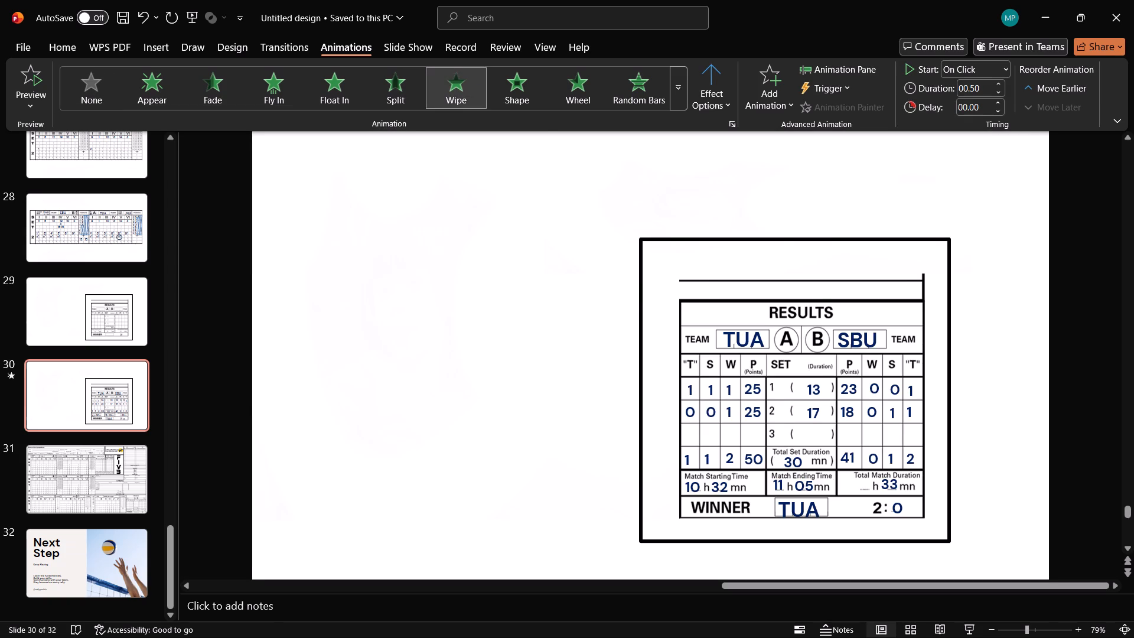
click(727, 413)
click(668, 344)
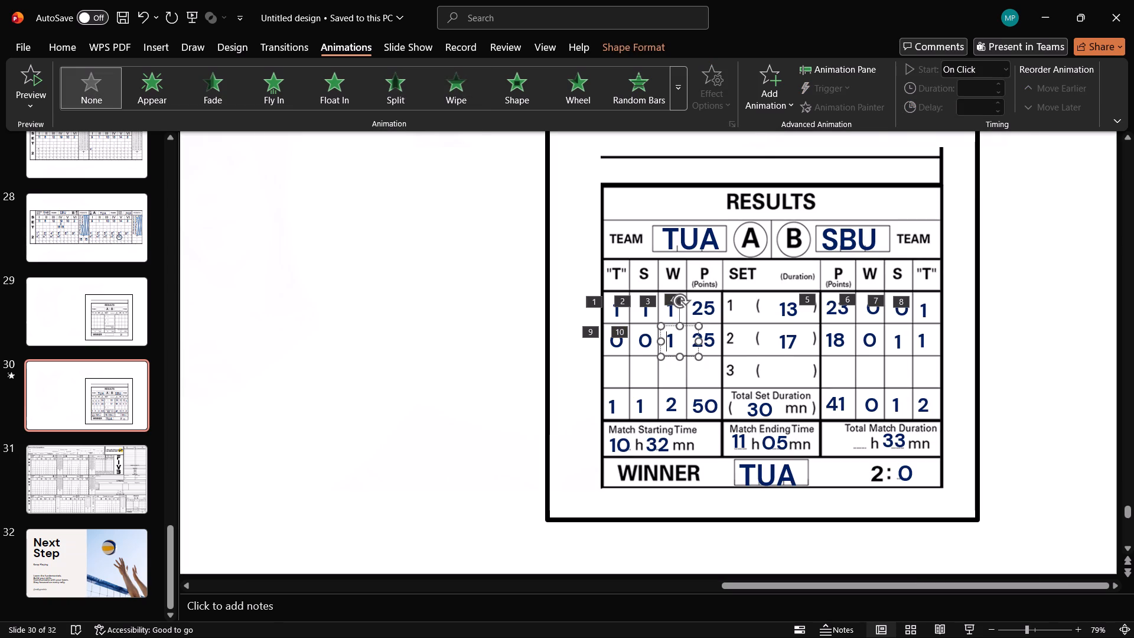
click(461, 79)
click(754, 415)
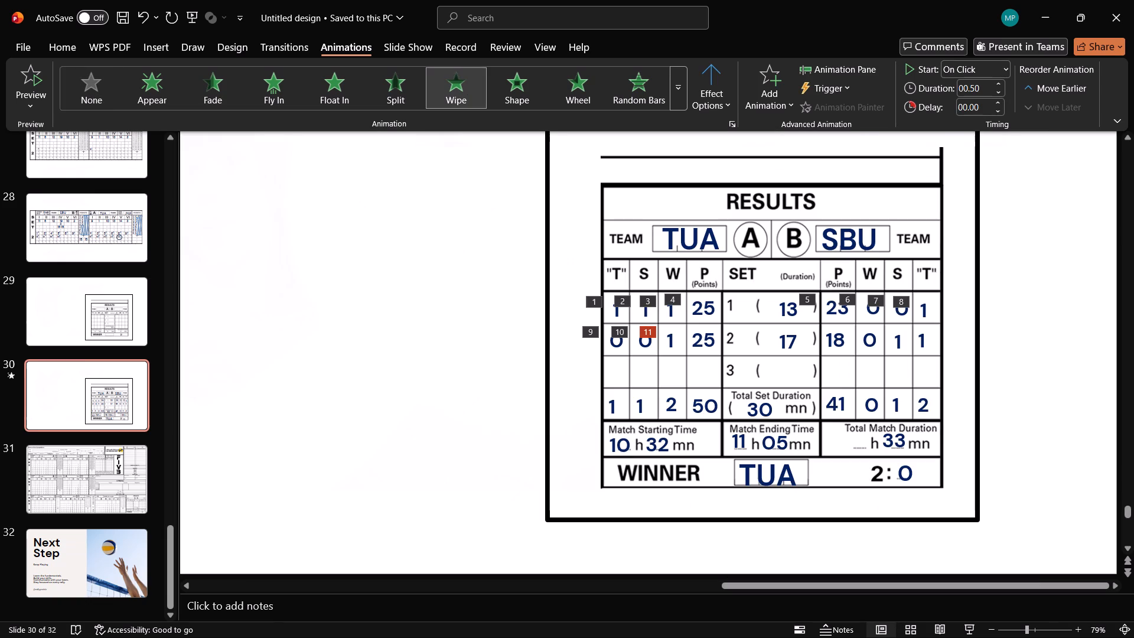
click(708, 340)
click(458, 91)
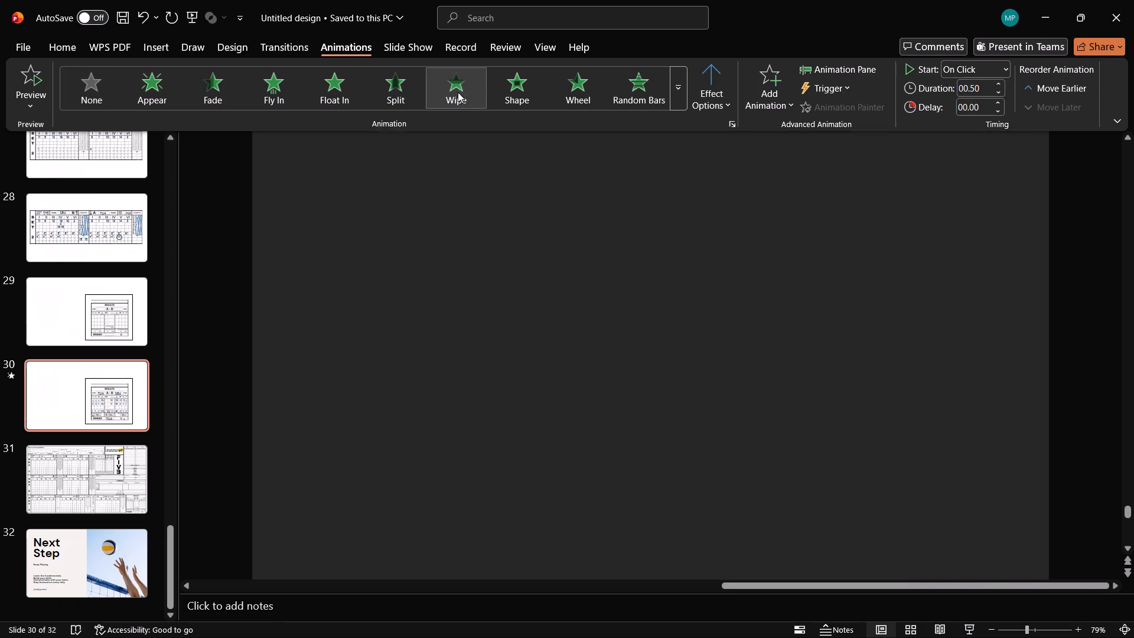
Apply the Wipe entrance animation to team SBU's set 2 P, W, S and "T" entries, in that order.
click(846, 411)
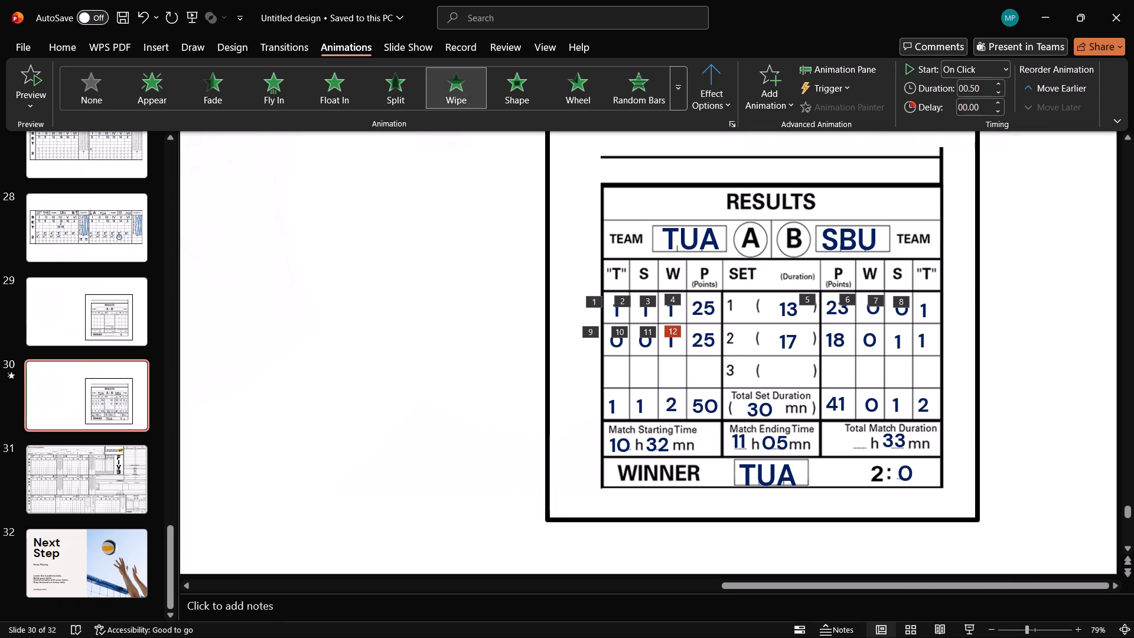
click(831, 345)
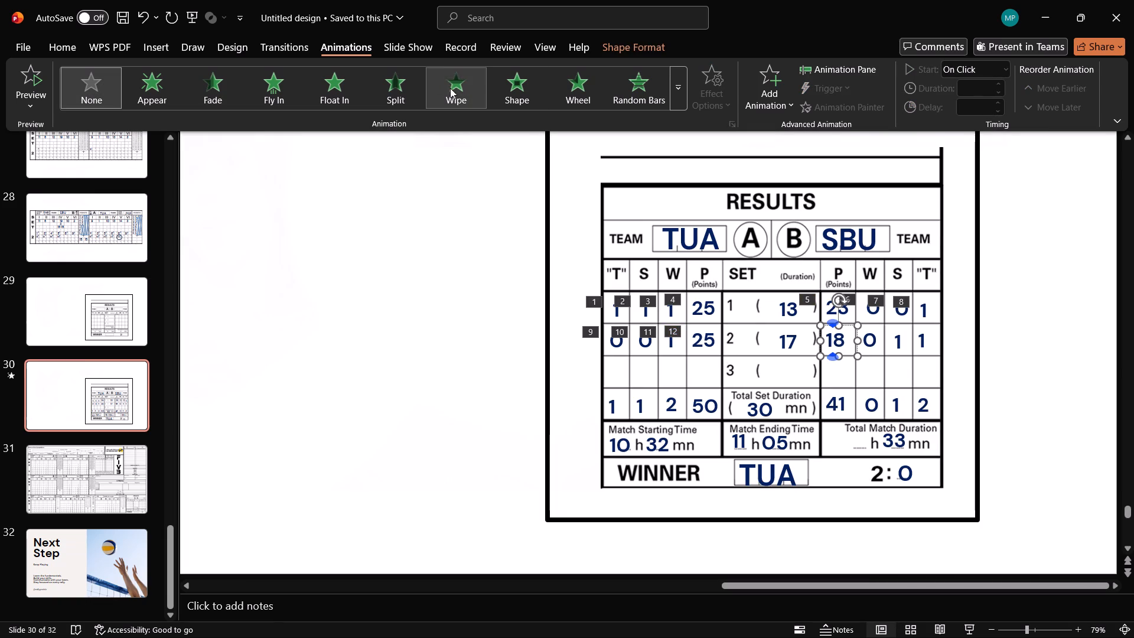
click(450, 88)
click(868, 413)
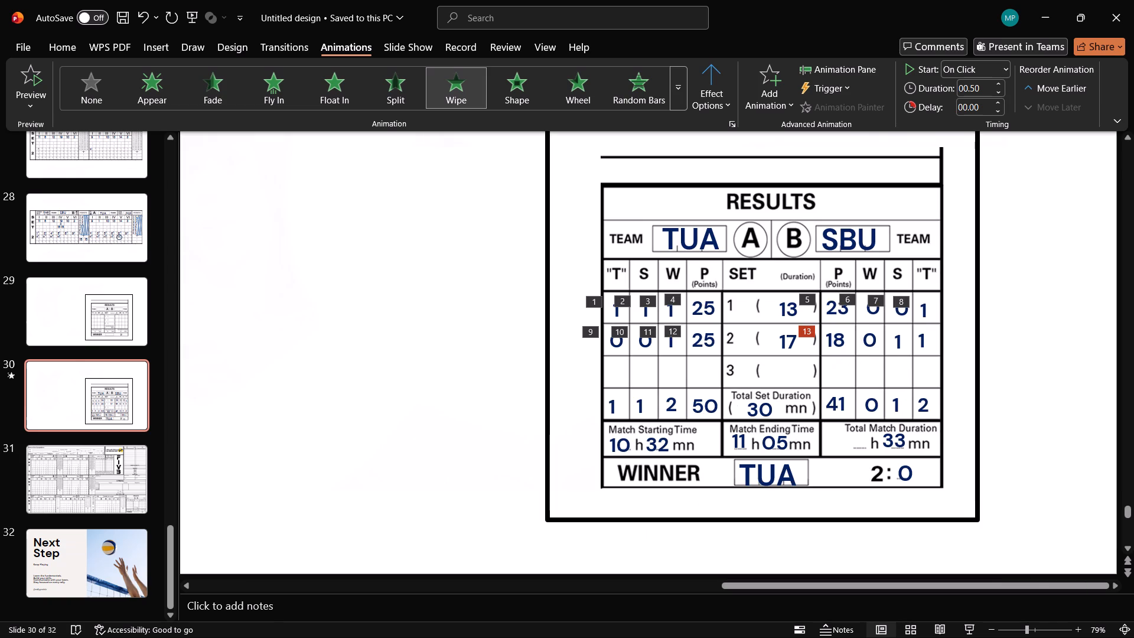
click(872, 347)
click(513, 96)
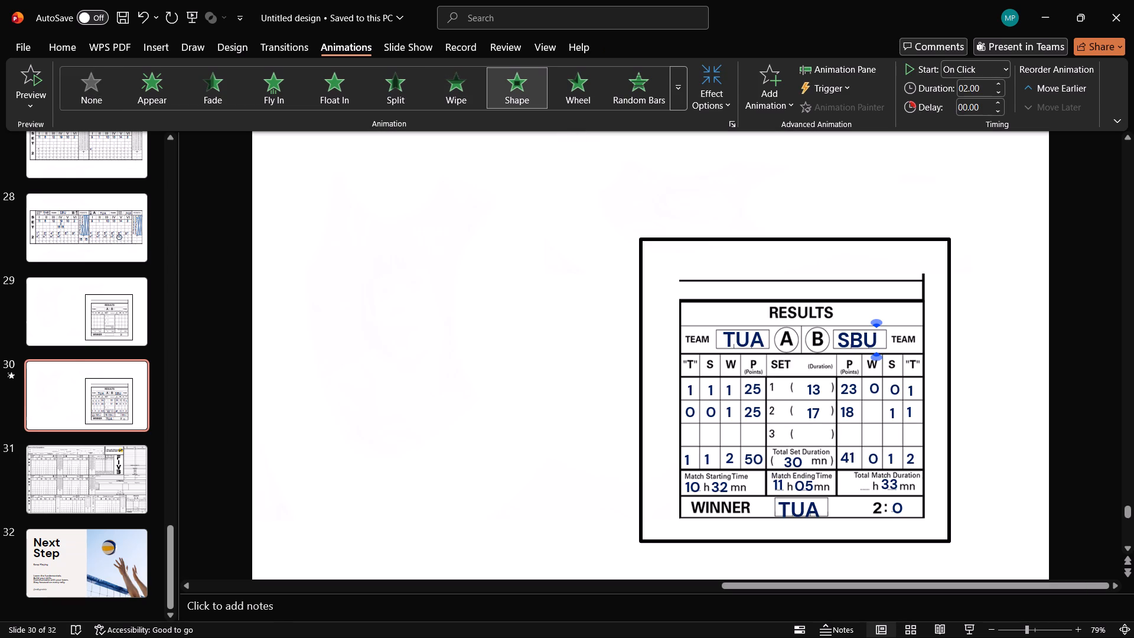
click(459, 95)
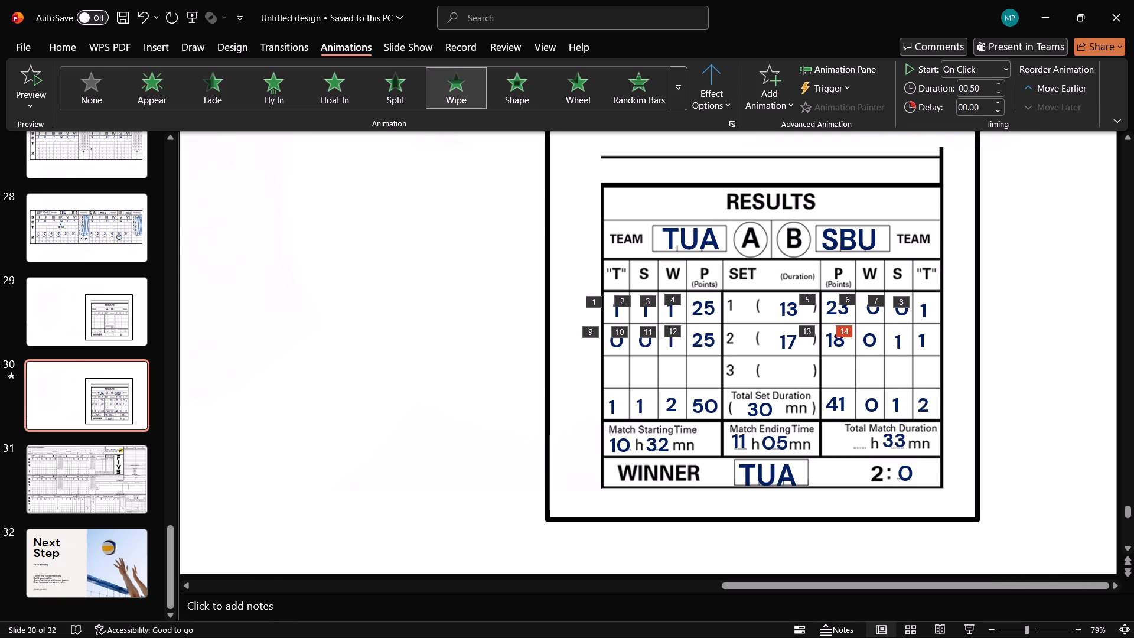
click(894, 337)
click(455, 93)
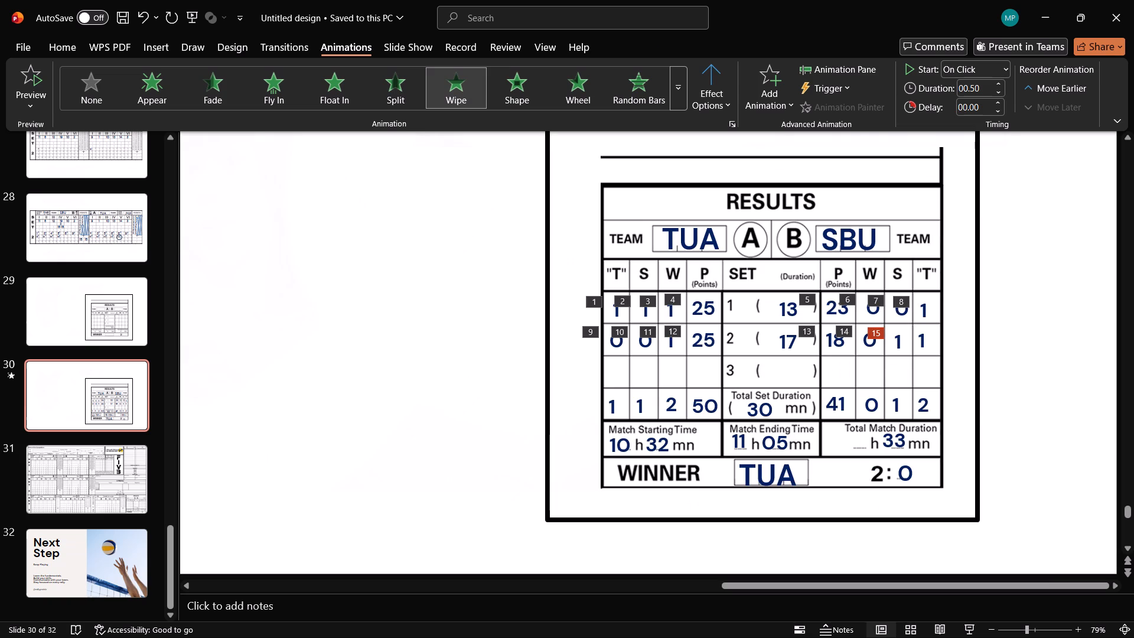
click(920, 337)
click(475, 85)
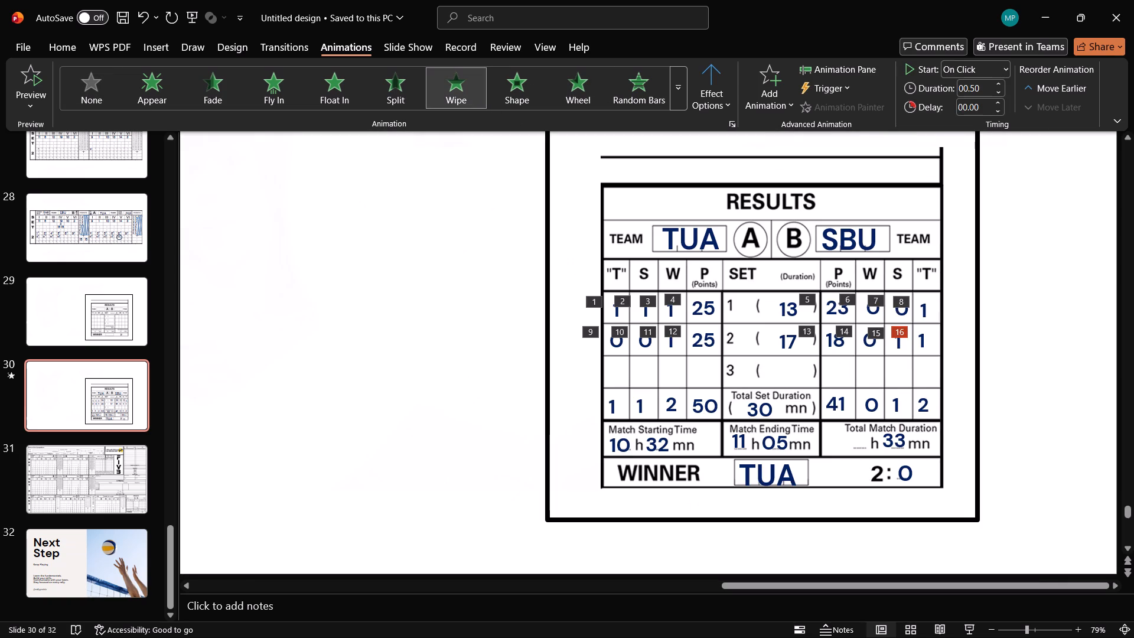
Apply the Split entrance animation to the set 1 duration entry 13.
click(620, 409)
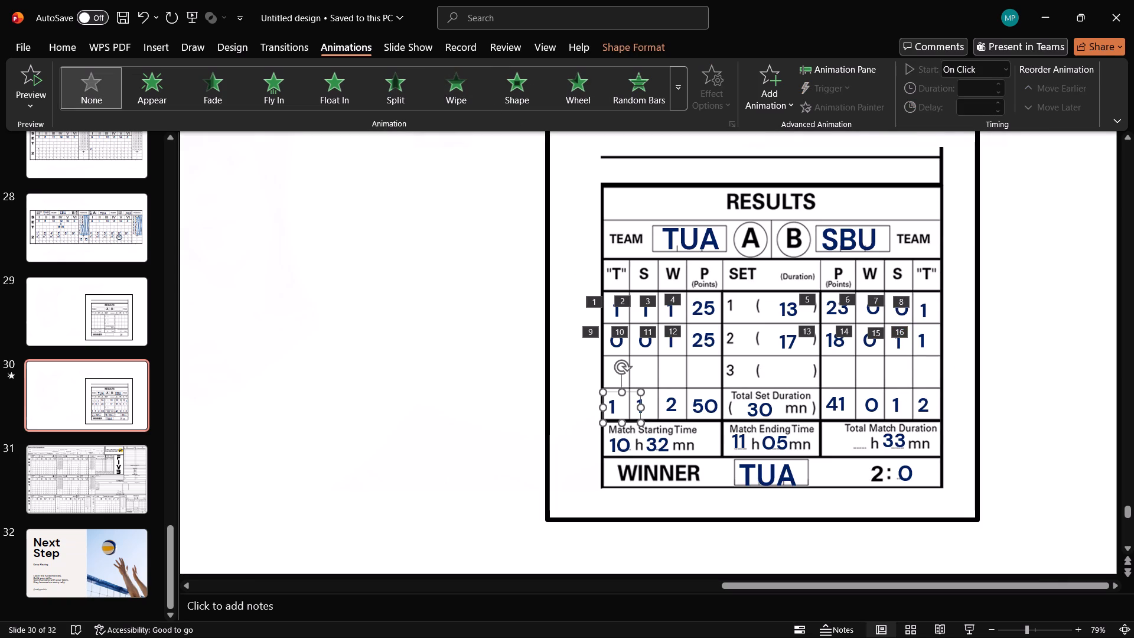
click(784, 307)
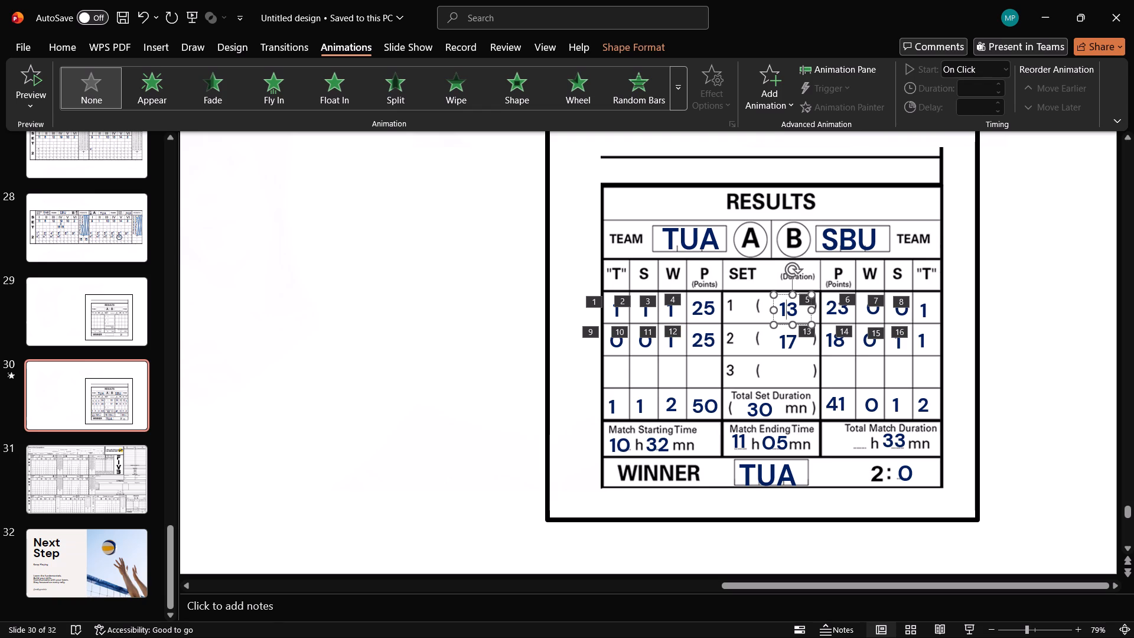
click(1088, 364)
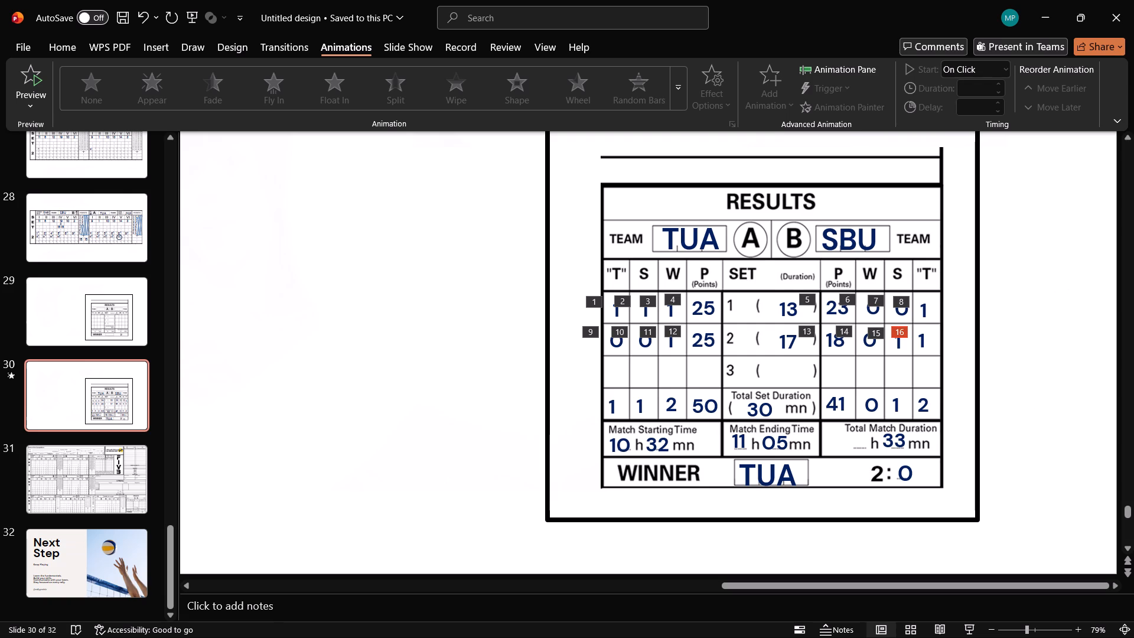
click(788, 320)
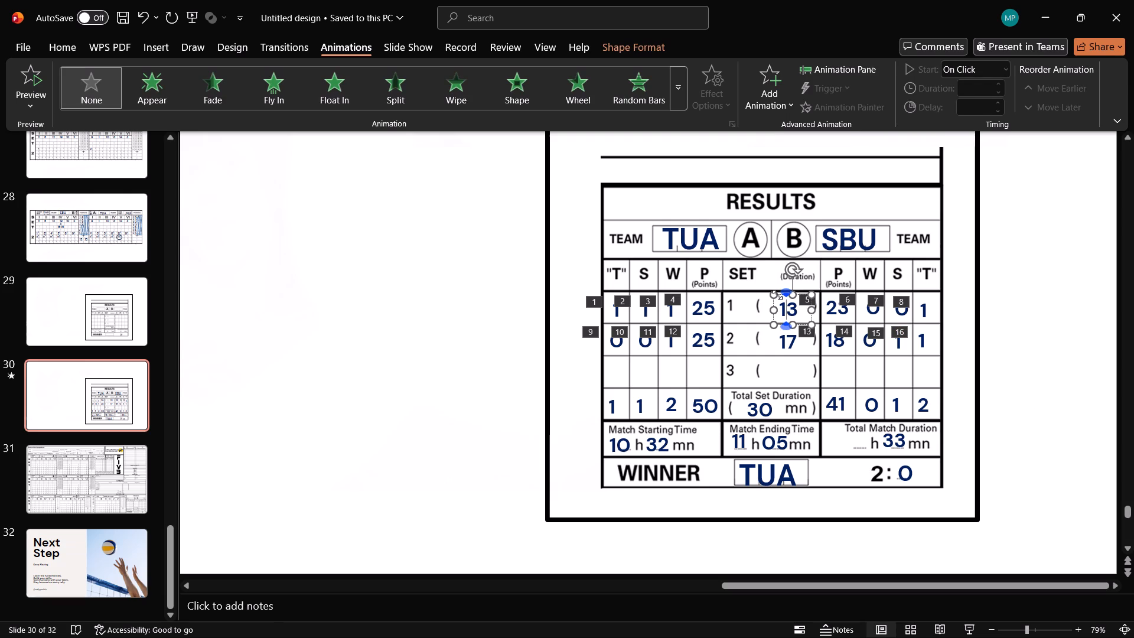
click(777, 295)
click(777, 295)
click(778, 294)
drag(423, 102, 402, 107)
drag(402, 107, 400, 108)
Apply the Wipe entrance animation to the set 2 duration entry 17.
click(813, 415)
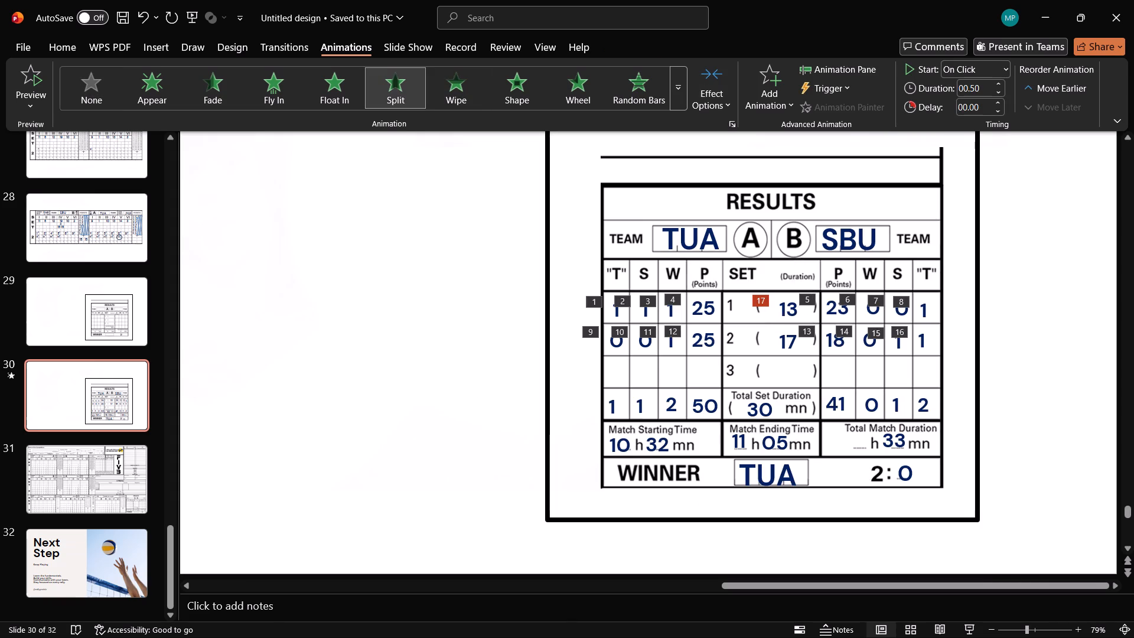
click(793, 348)
click(785, 326)
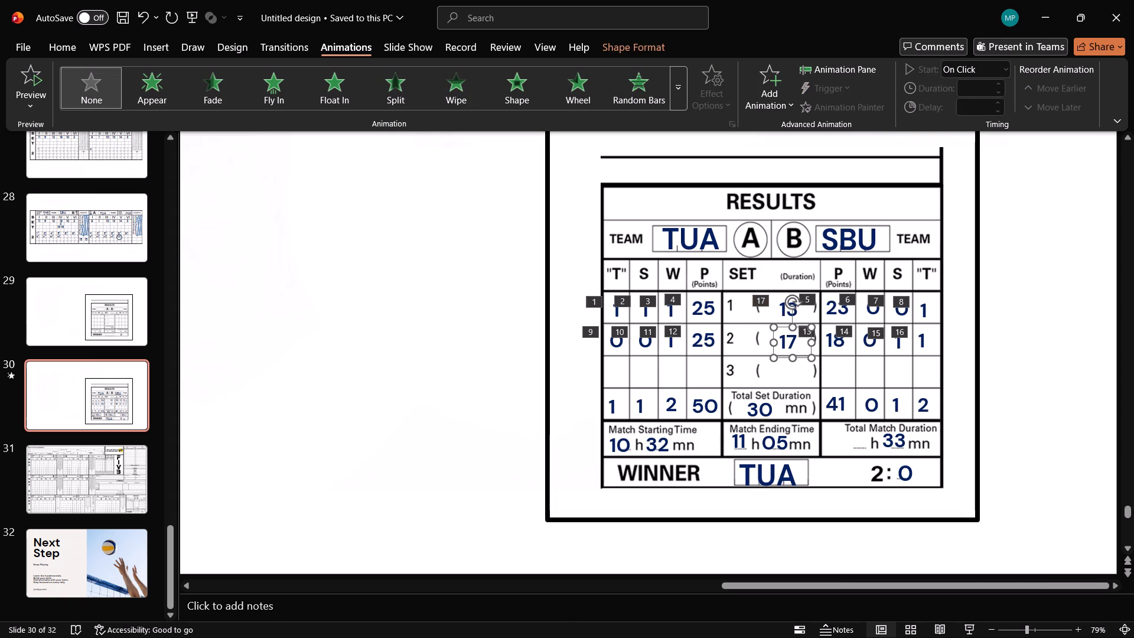
click(463, 82)
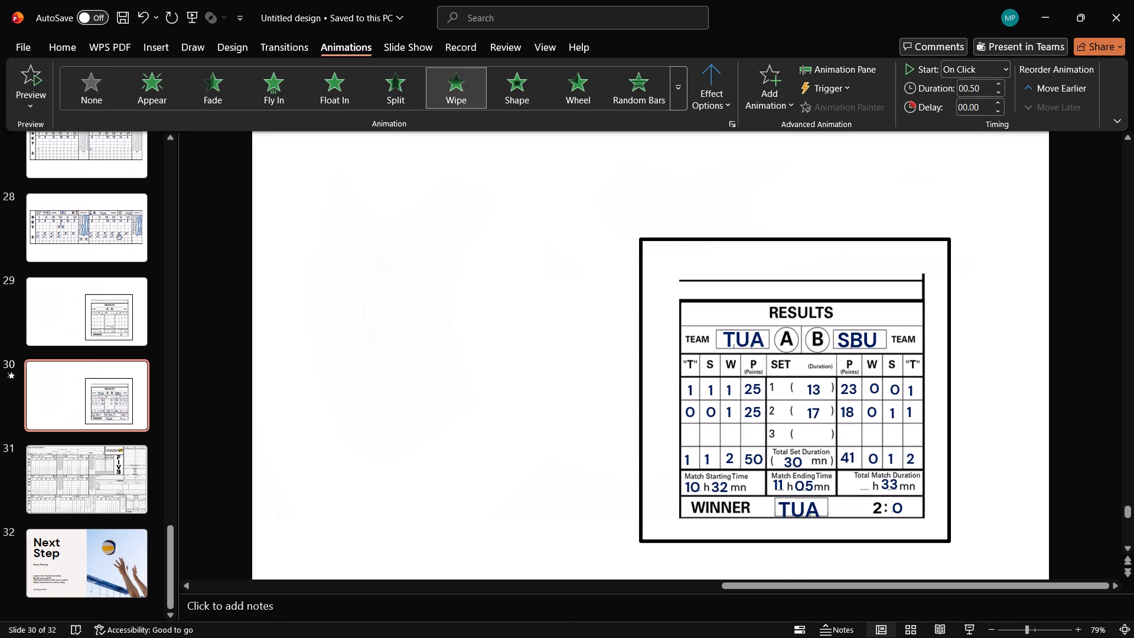
Apply the Wipe entrance animation to team TUA's totals-row "T", S, W and P entries, in that order.
click(685, 459)
click(615, 414)
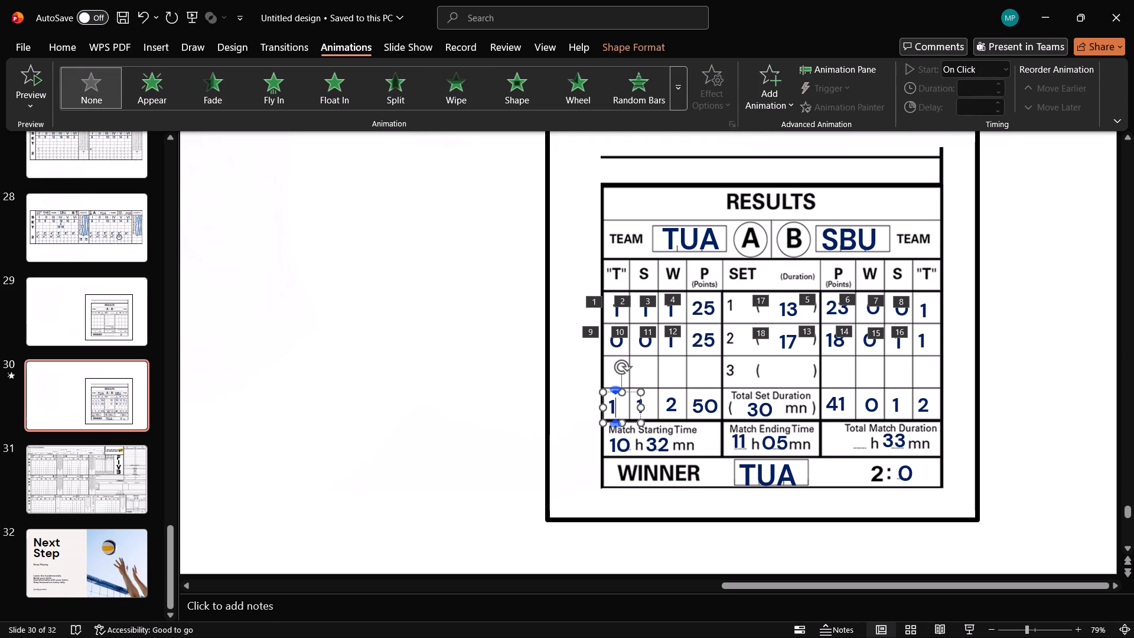
click(447, 95)
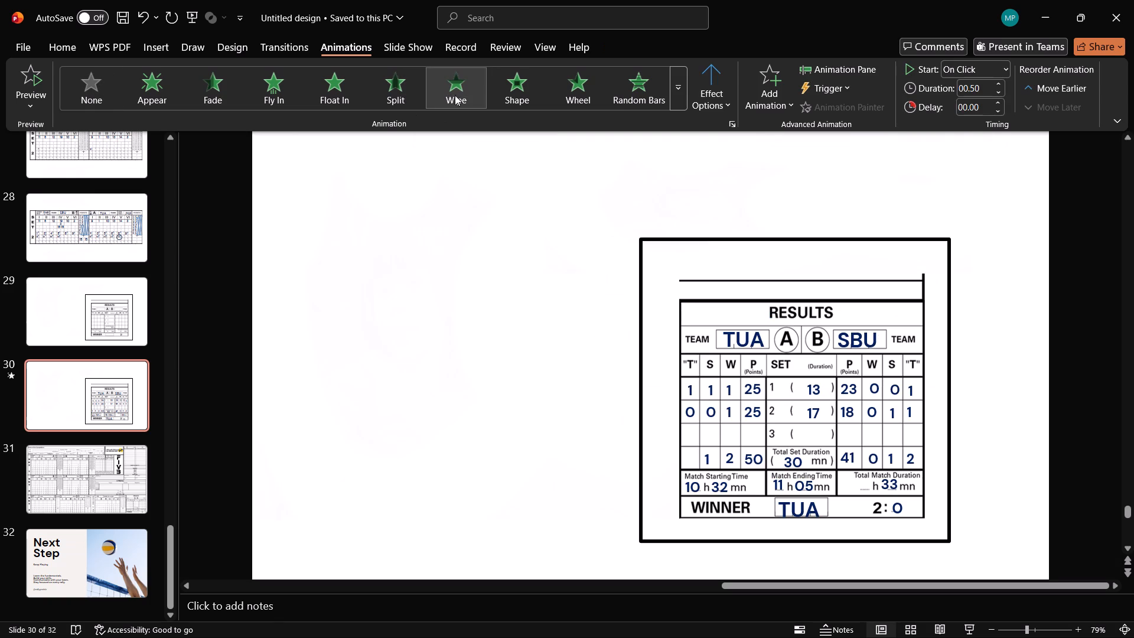
click(709, 458)
click(646, 405)
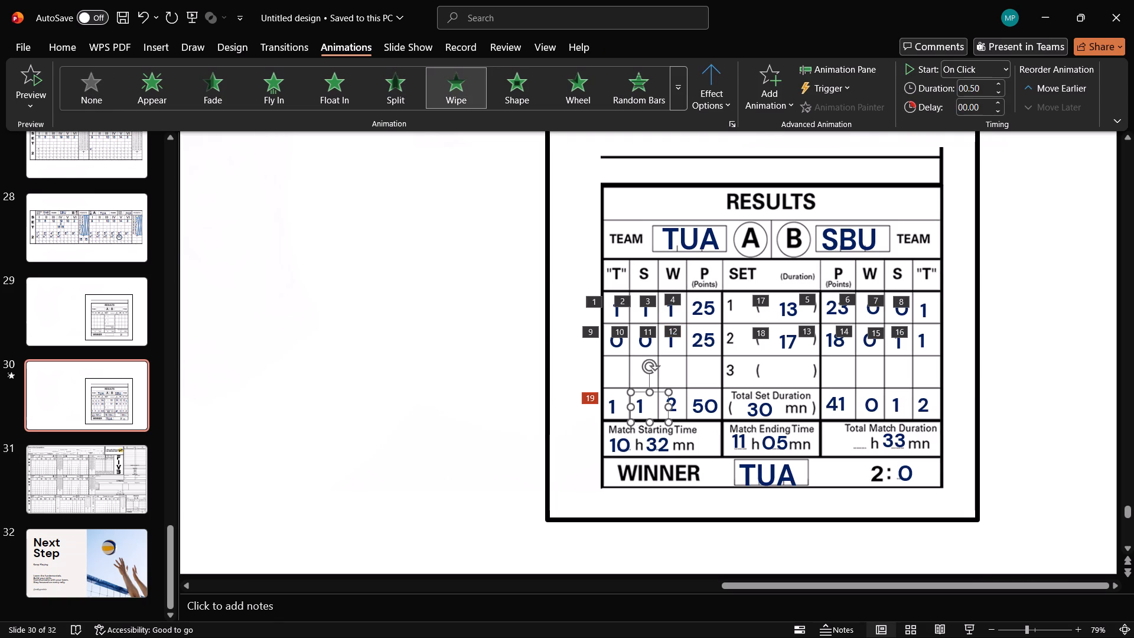
click(455, 90)
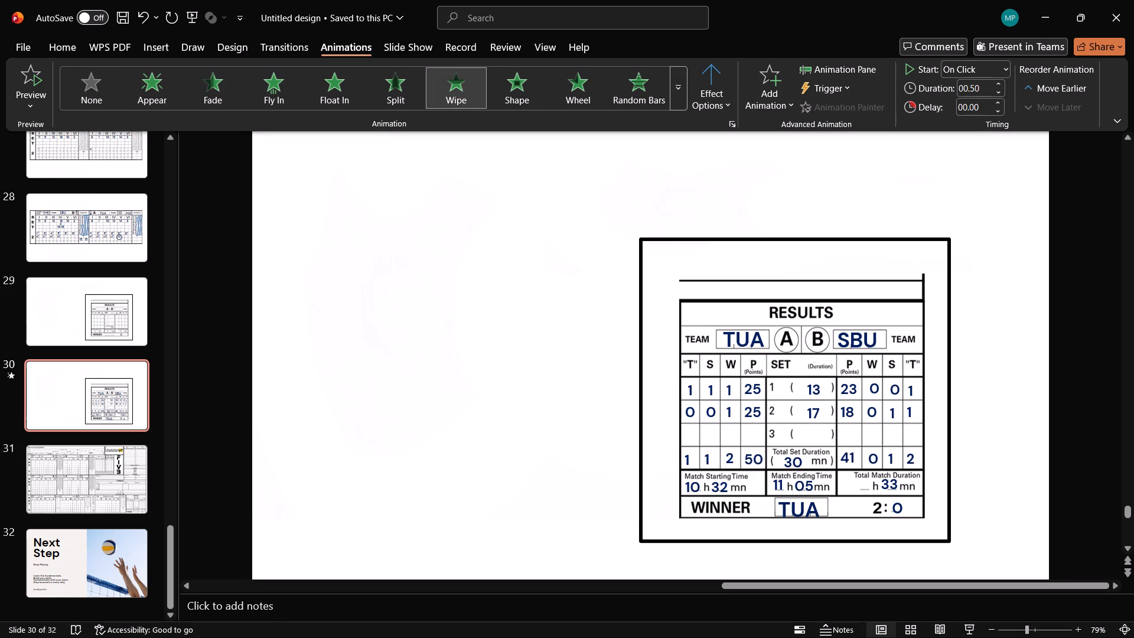
click(726, 457)
click(666, 399)
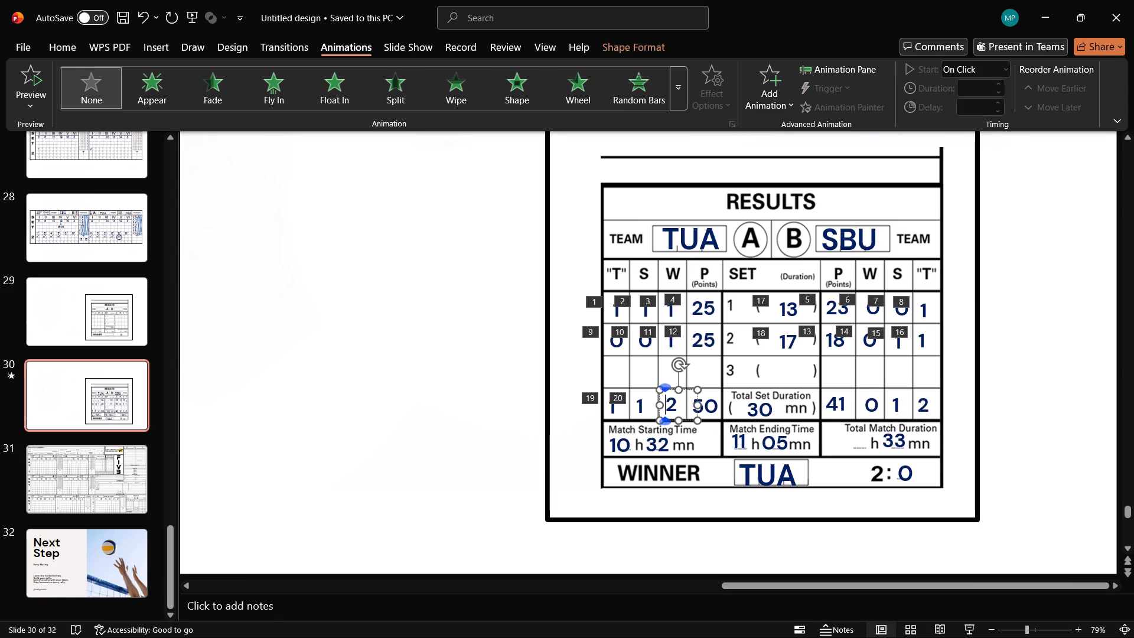
click(454, 102)
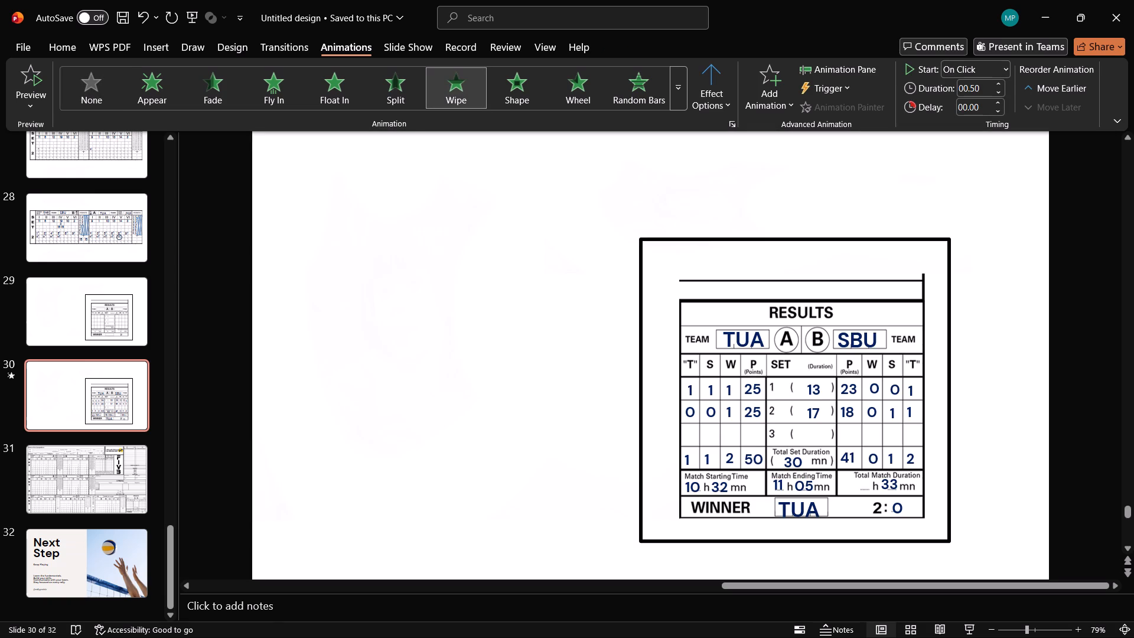
click(699, 404)
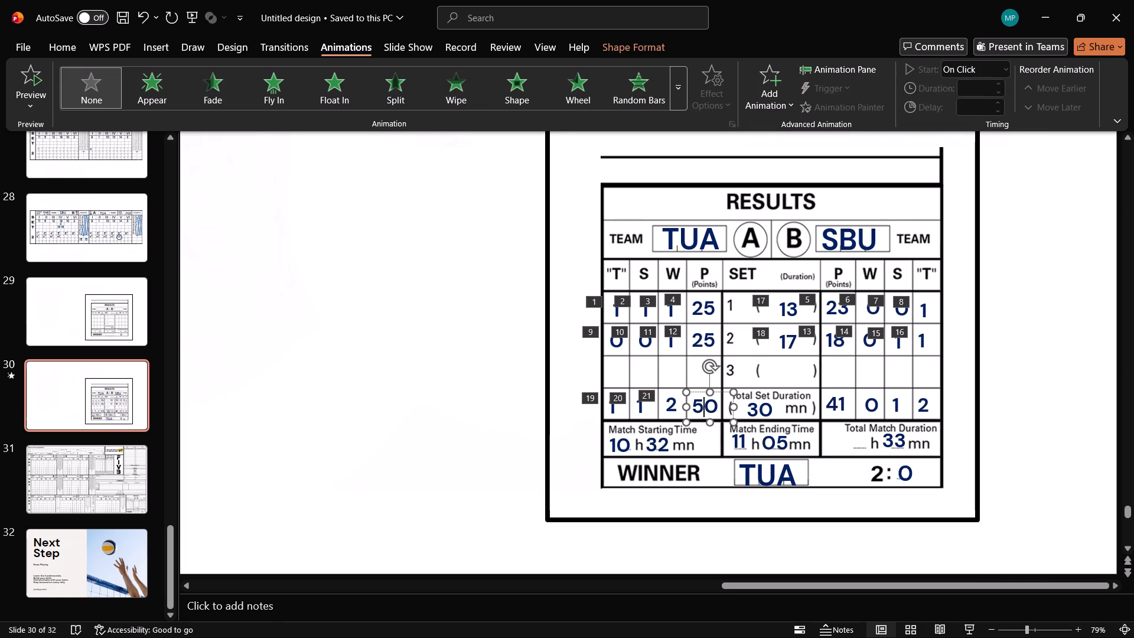
click(462, 105)
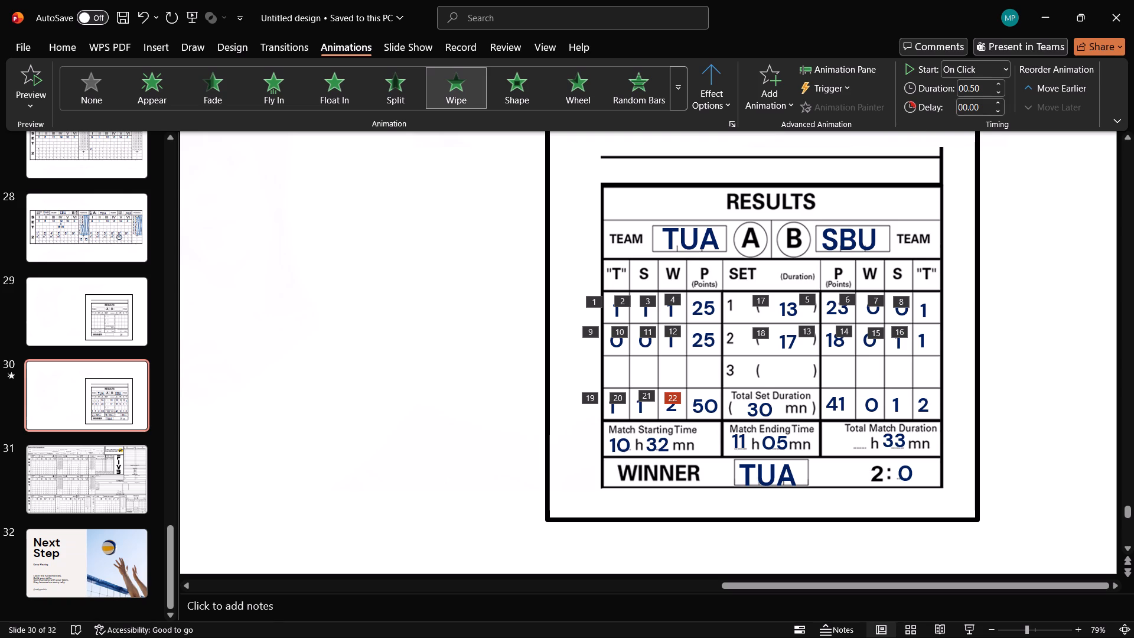
Apply the Wipe entrance animation to the total set duration entry 30.
click(751, 414)
click(464, 90)
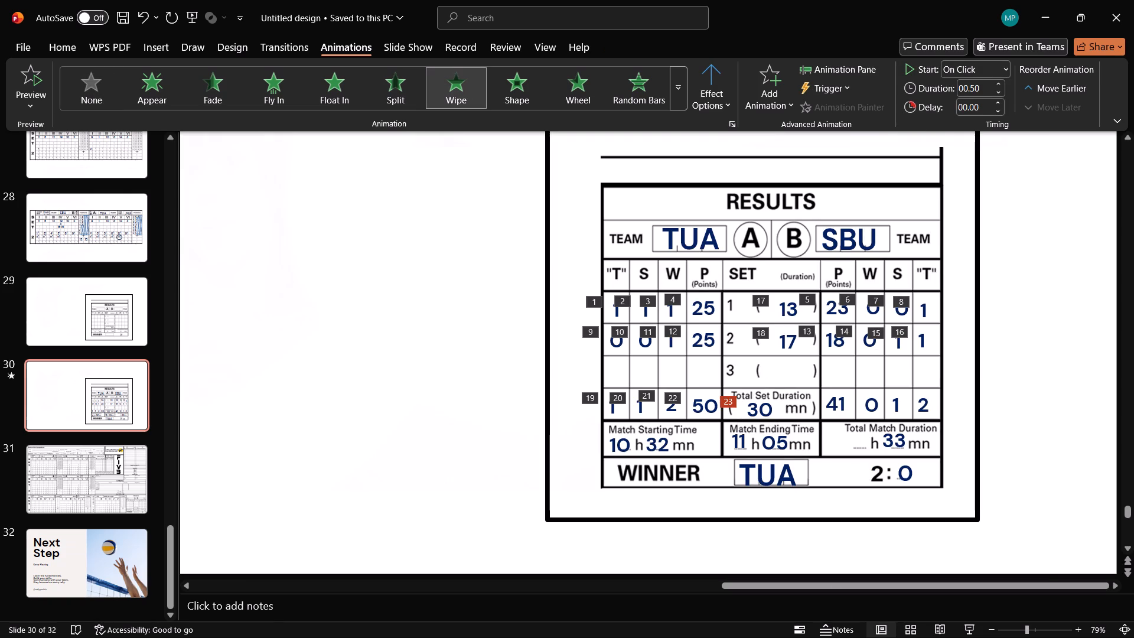
Apply the Wipe entrance animation to team SBU's totals-row P, W, S and "T" entries, in that order.
click(840, 406)
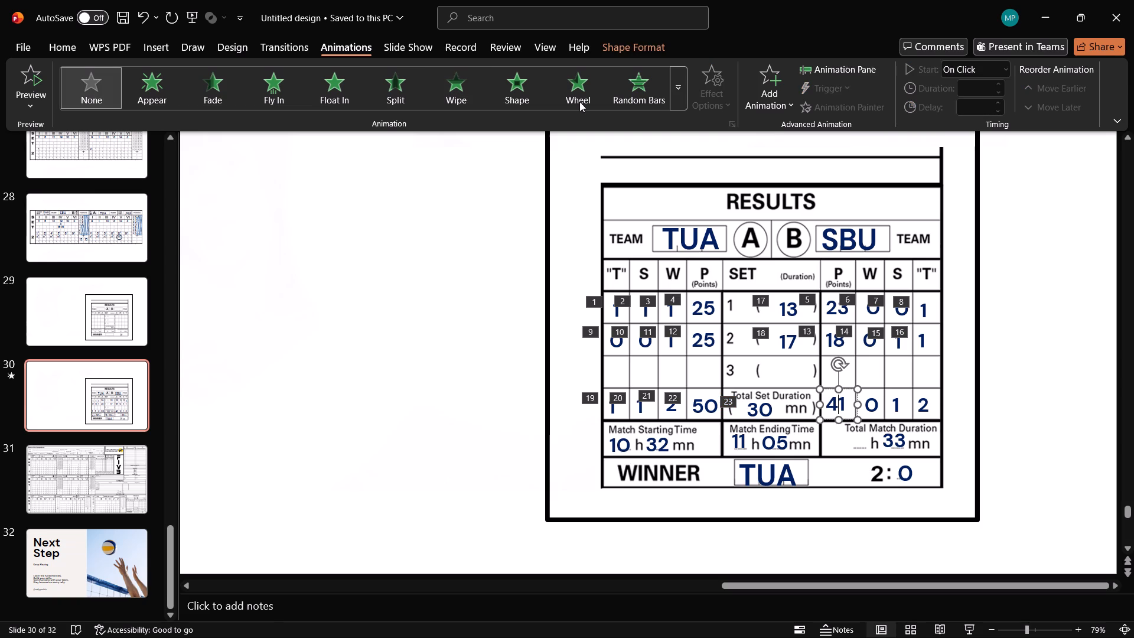
click(438, 86)
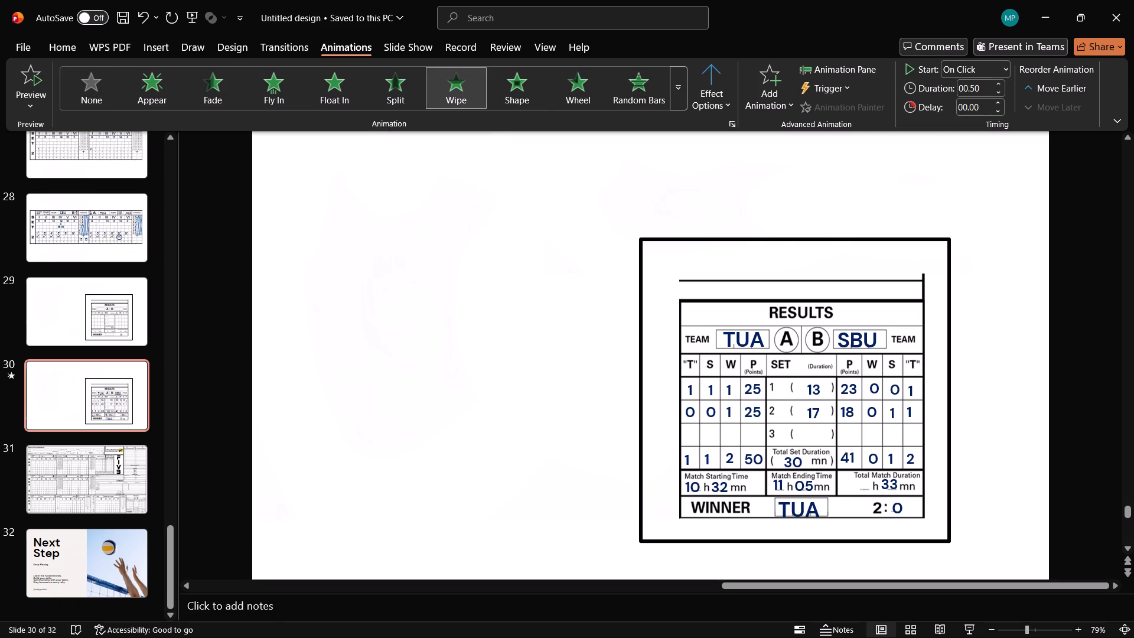
click(876, 399)
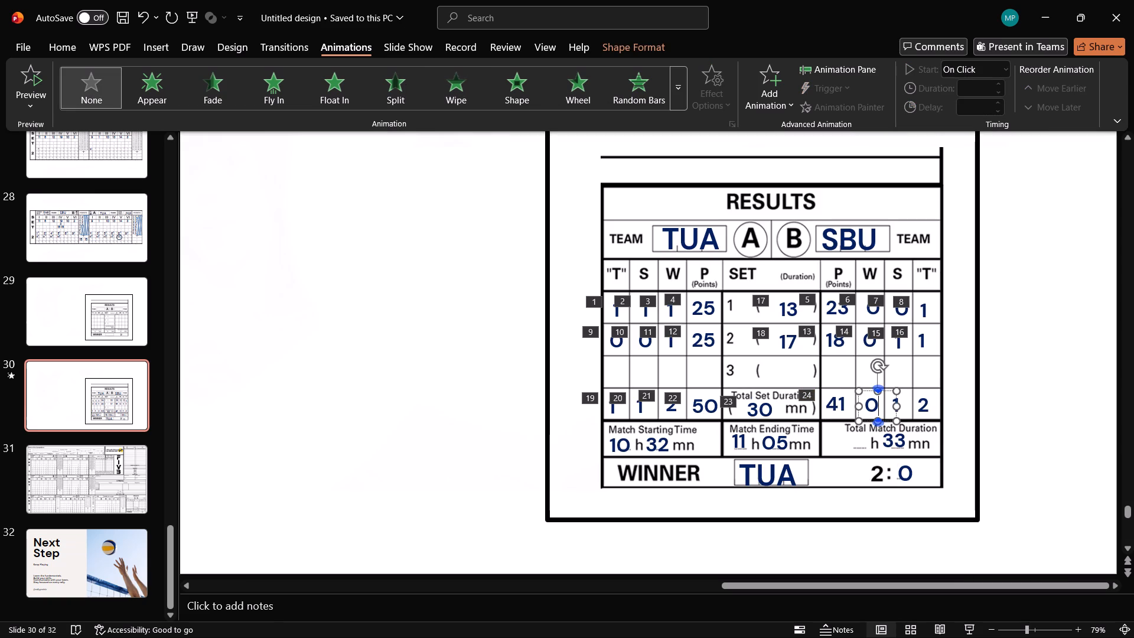
click(442, 95)
click(889, 456)
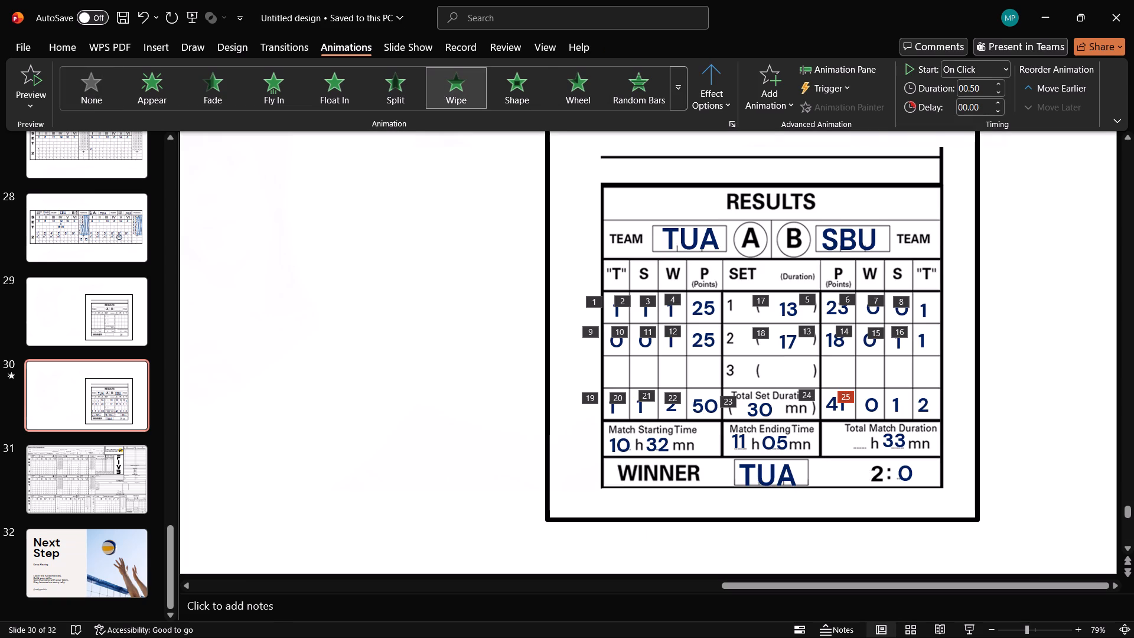
click(898, 412)
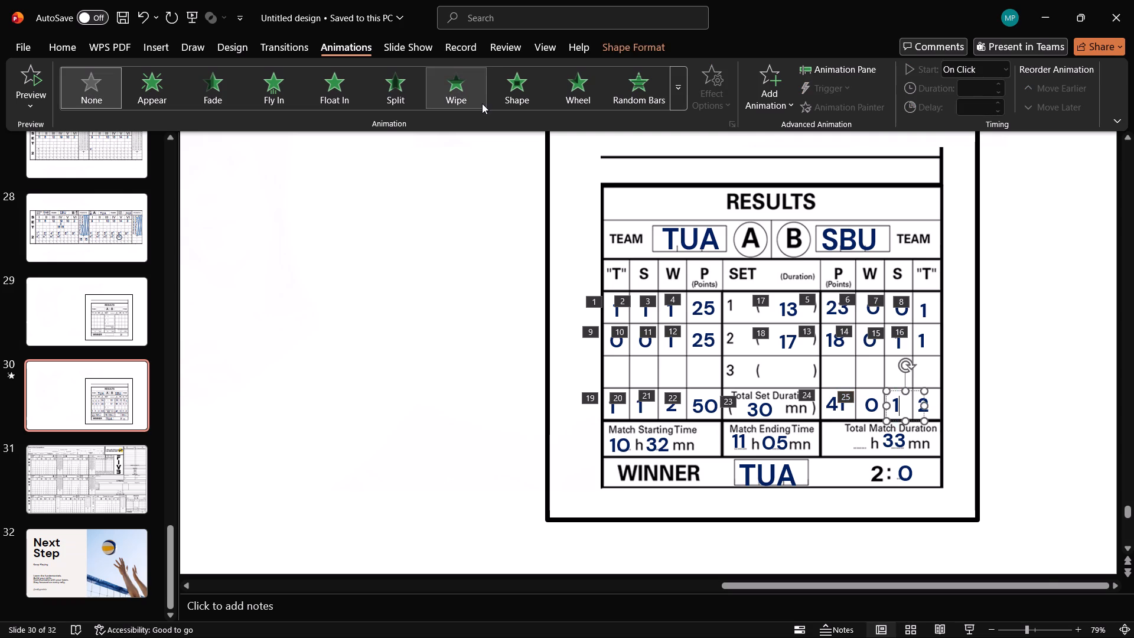
click(482, 103)
click(908, 455)
click(919, 402)
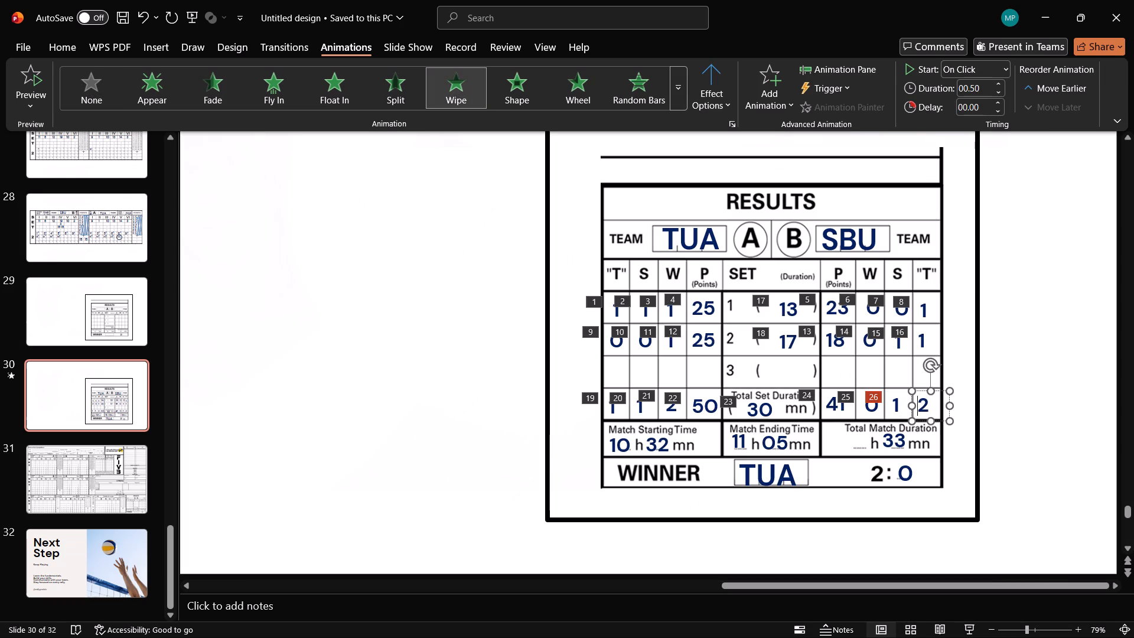
click(456, 99)
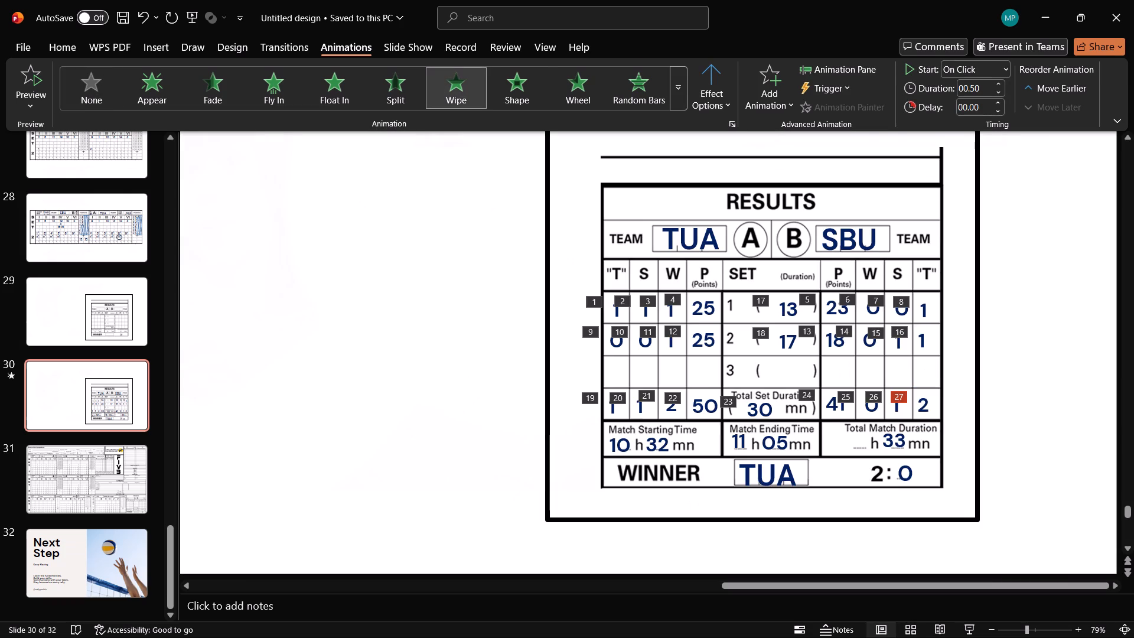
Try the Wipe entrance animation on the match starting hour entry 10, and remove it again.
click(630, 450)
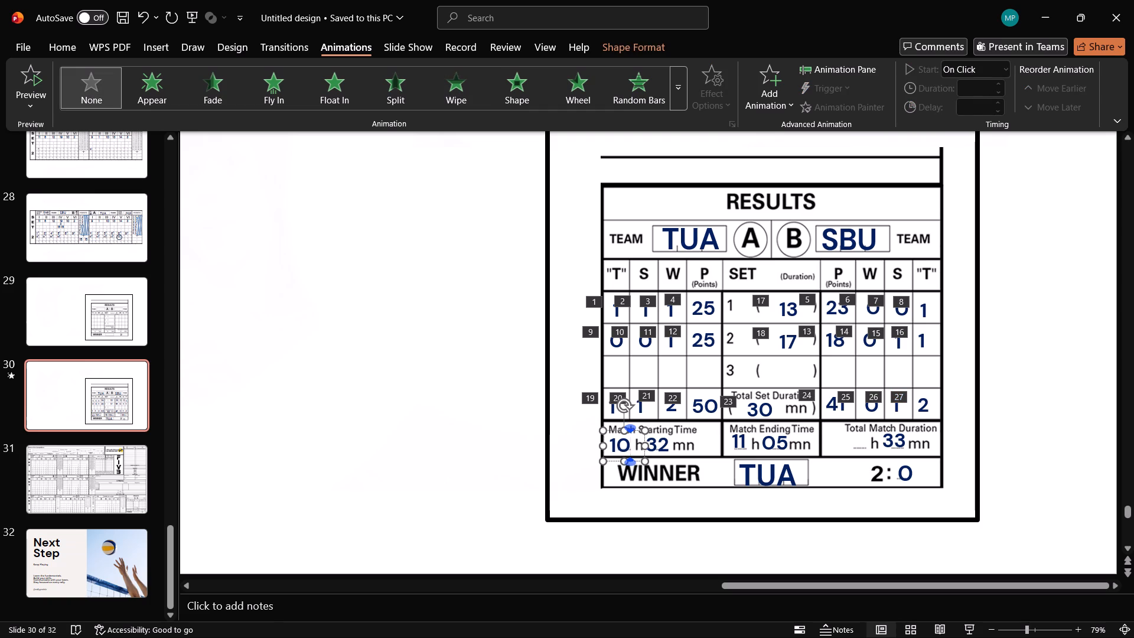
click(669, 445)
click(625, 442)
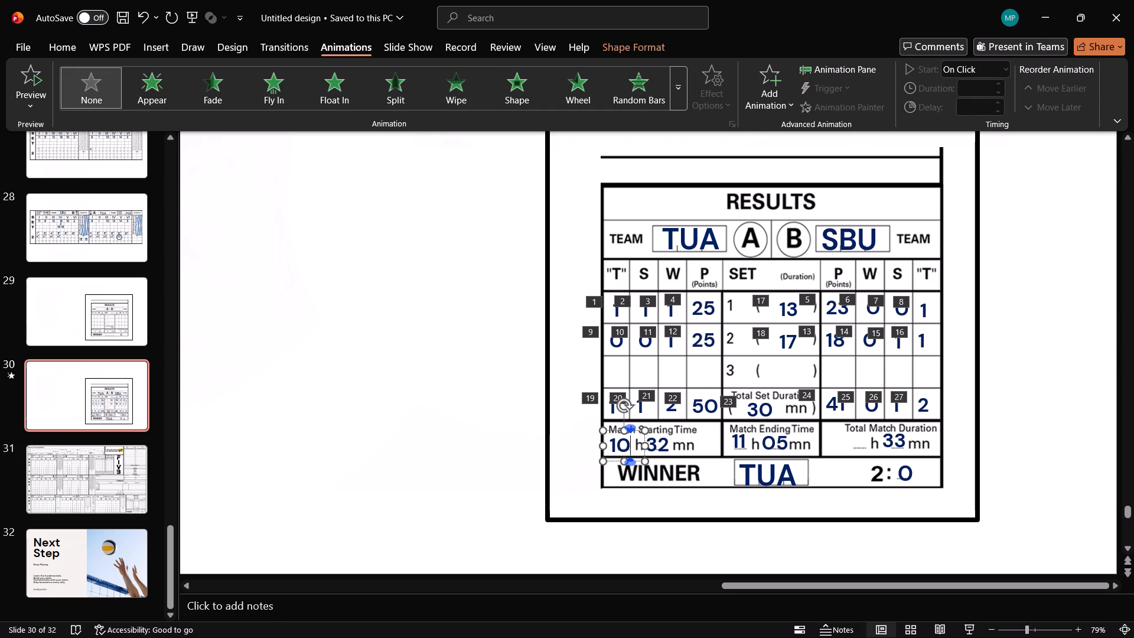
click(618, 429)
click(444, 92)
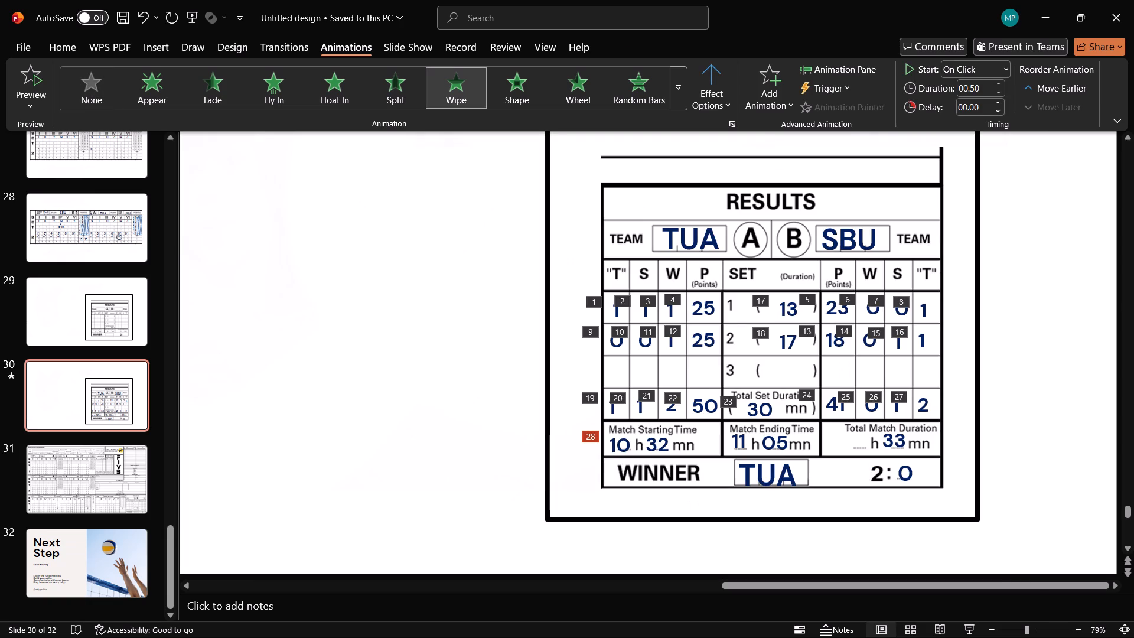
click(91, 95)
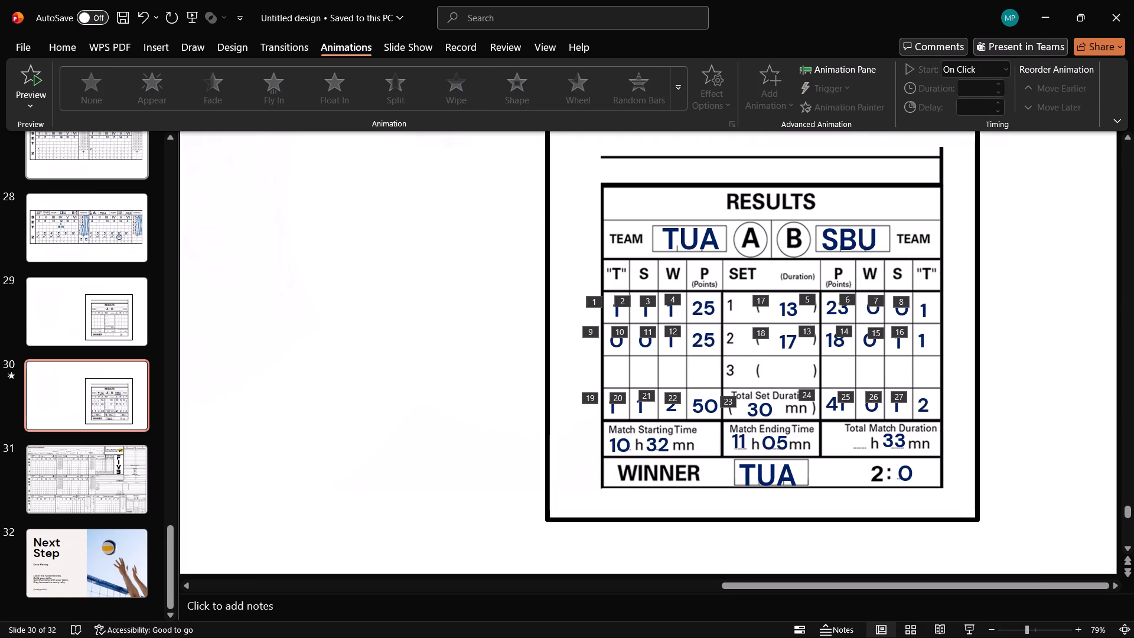
Apply the Wipe entrance animation to the match ending time's hour entry 11 and minutes entry 05, in that order.
click(741, 438)
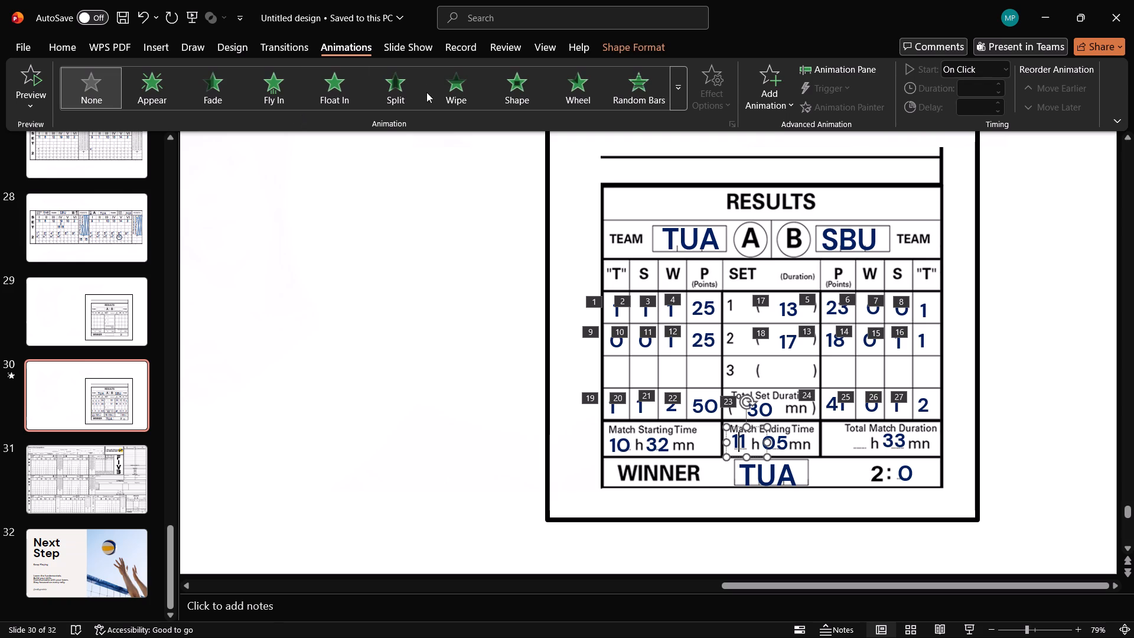
click(459, 90)
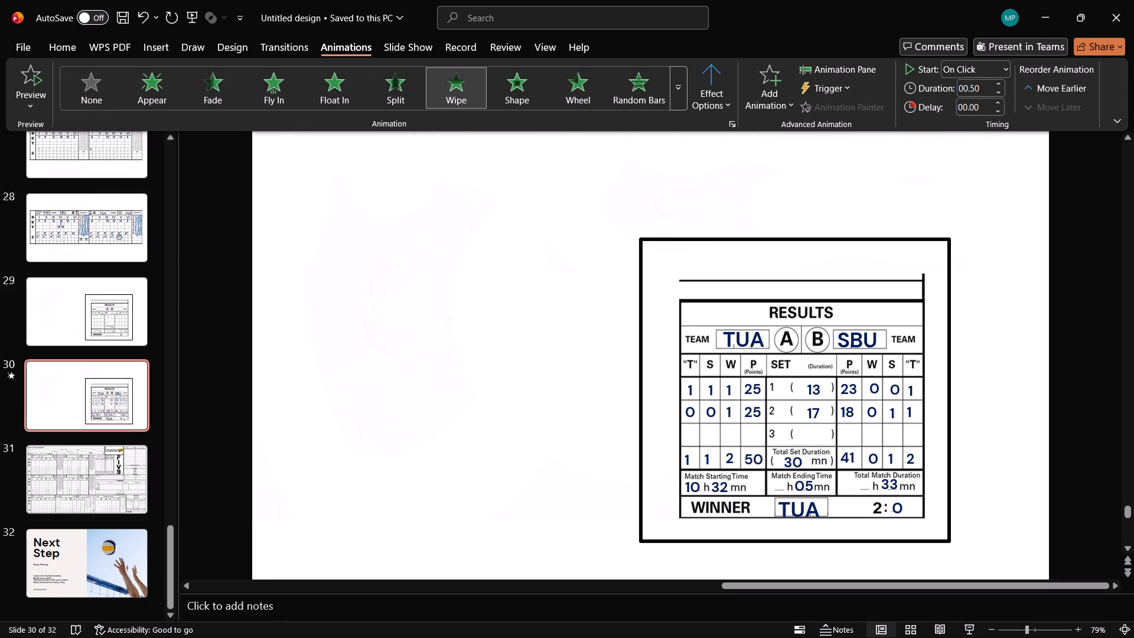
click(807, 490)
click(781, 450)
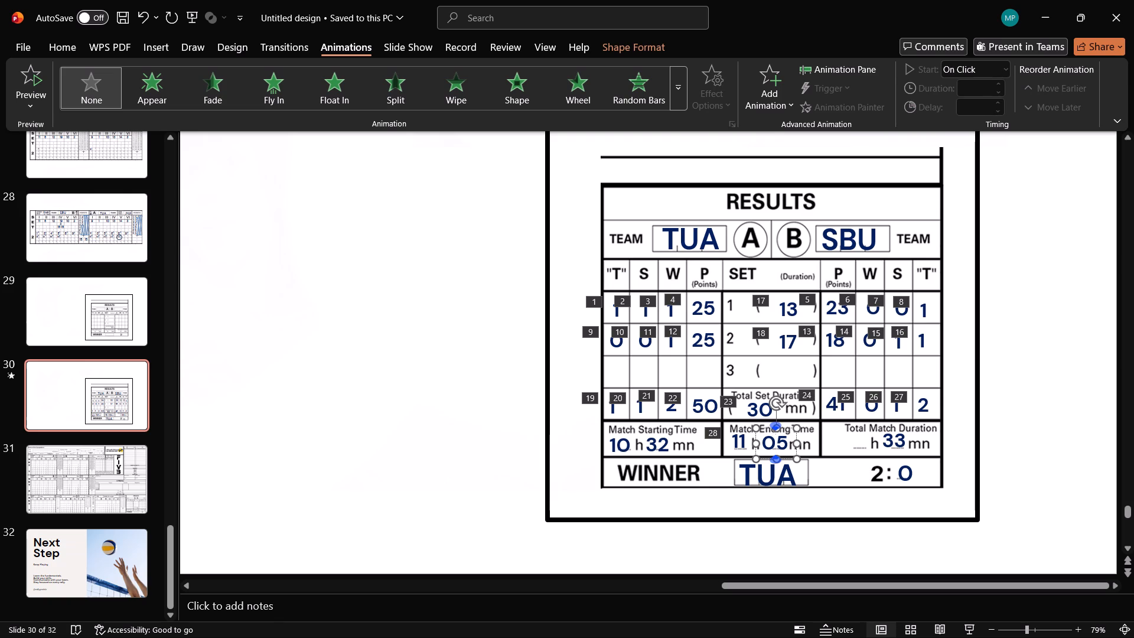
click(740, 437)
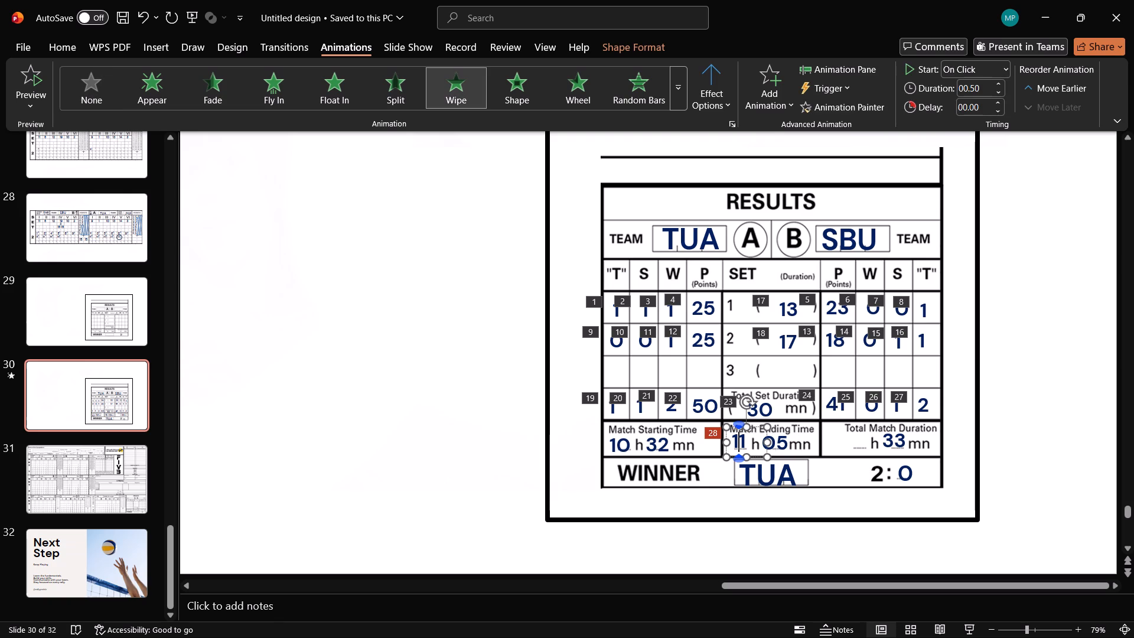
double_click(784, 441)
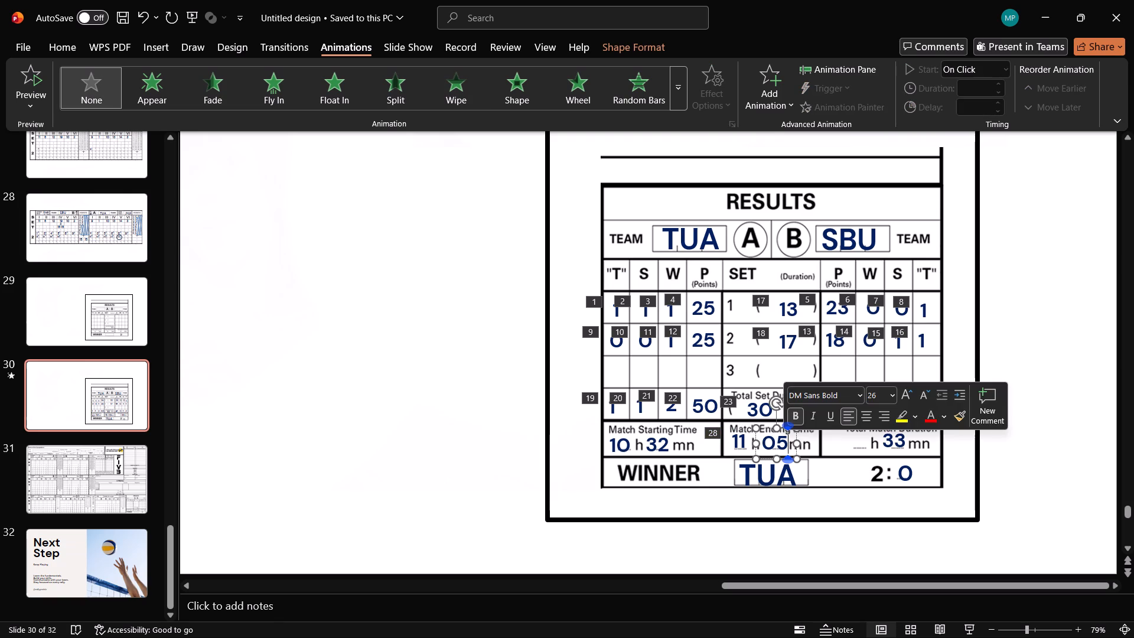
drag(785, 441, 728, 441)
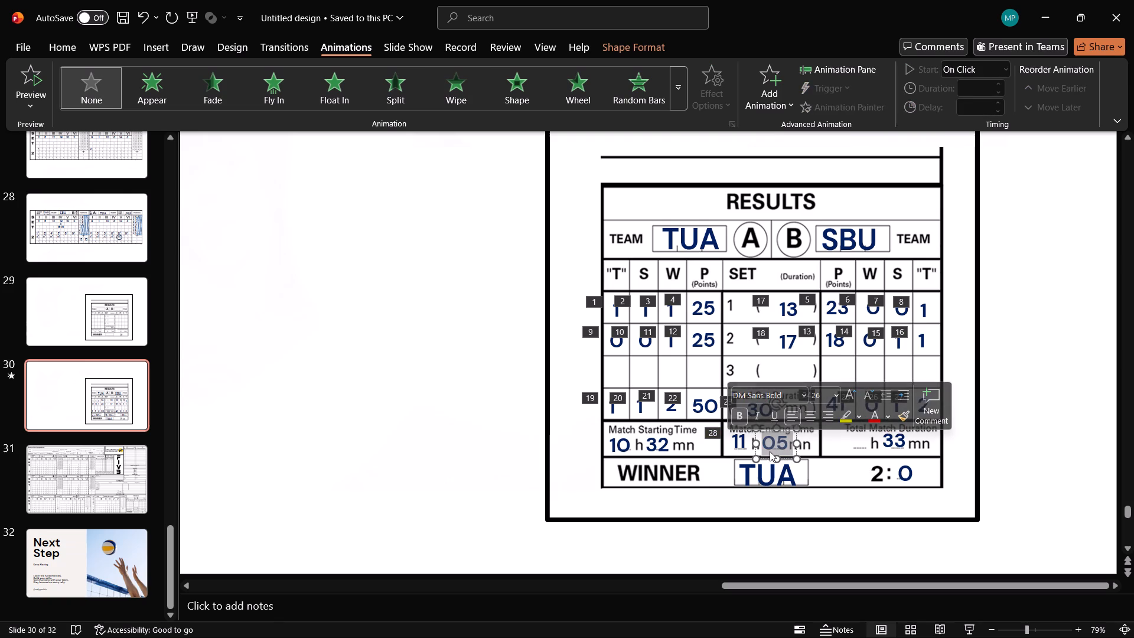
click(738, 439)
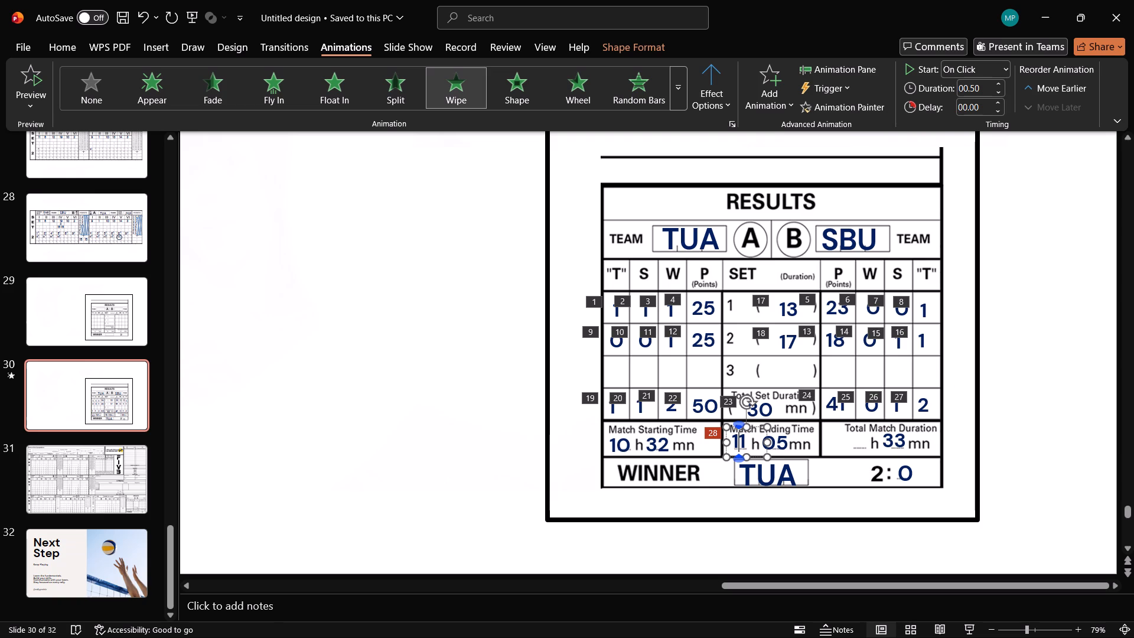
click(776, 440)
click(780, 429)
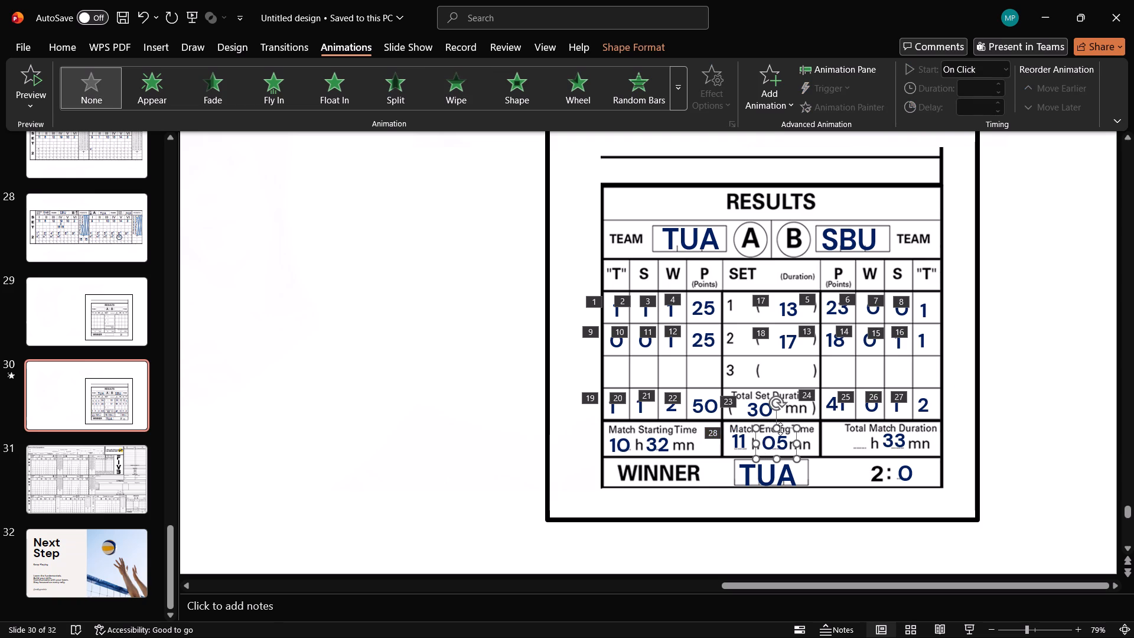
click(476, 93)
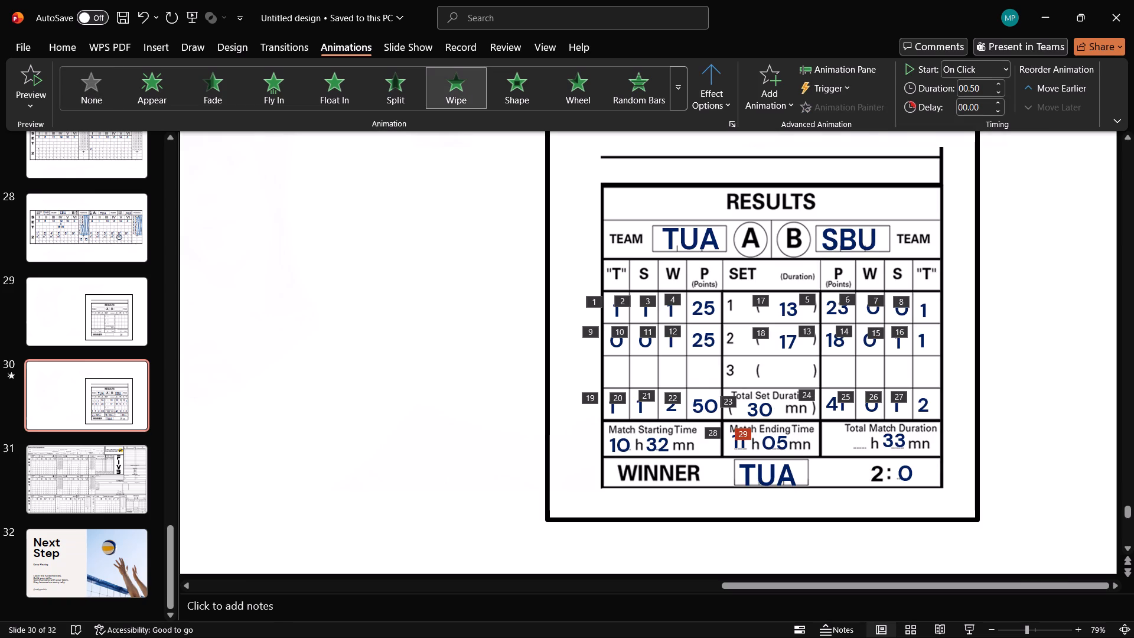
Apply the Wipe entrance animation to the total match duration minutes entry 33.
click(895, 441)
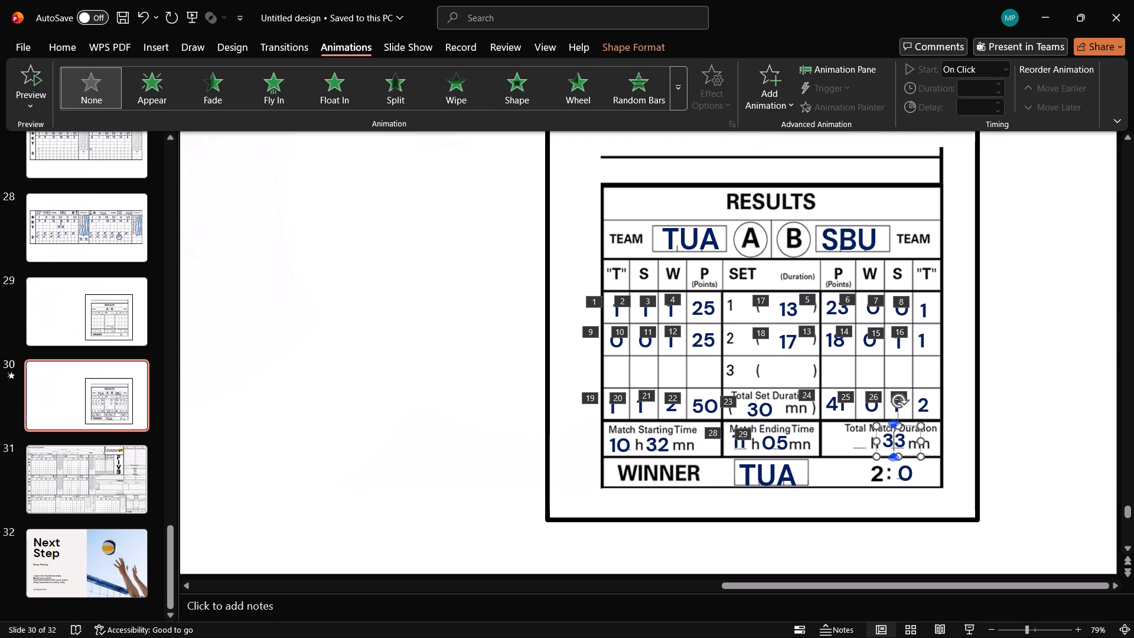
click(909, 424)
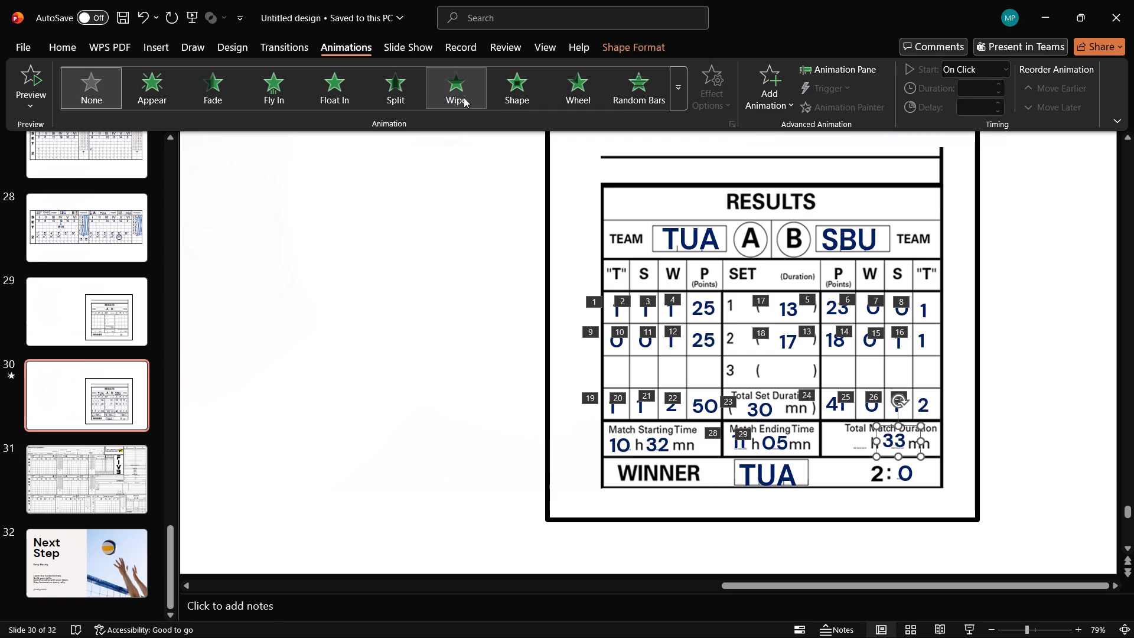
click(464, 97)
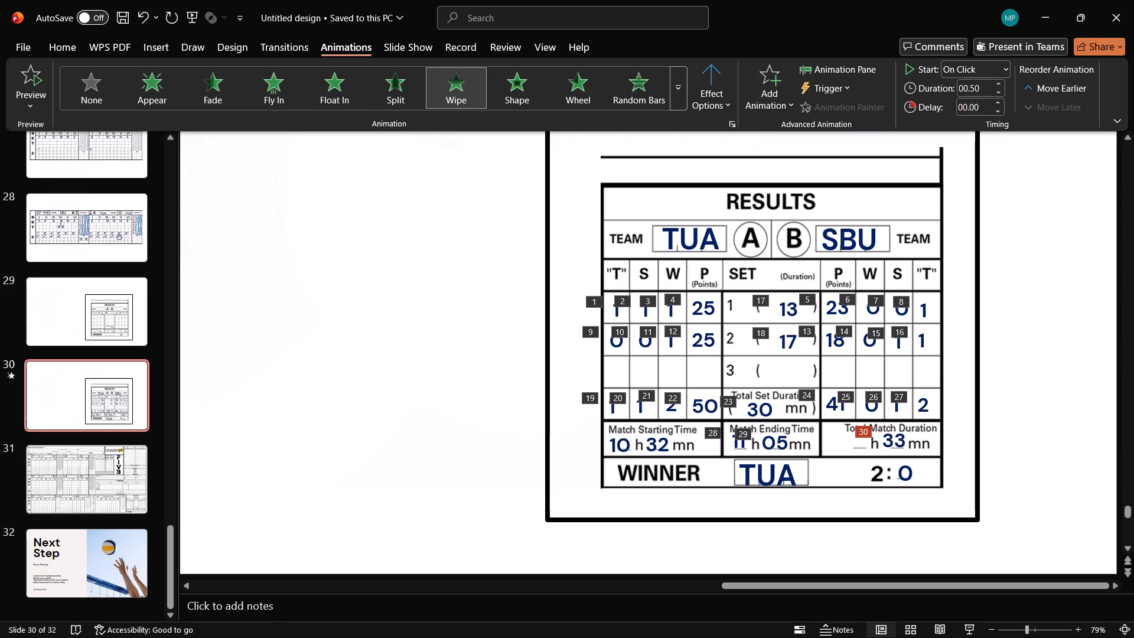
Play the slide show from slide 29 and check slide 30's results animations one by one through the total match duration entry.
click(97, 315)
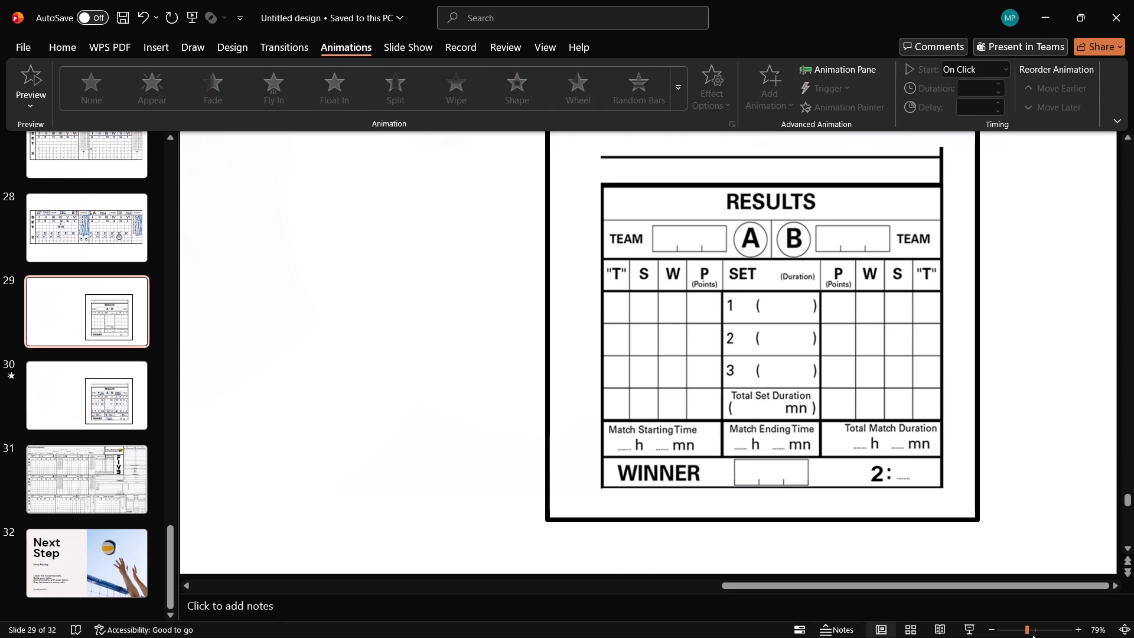
click(968, 623)
key(Right)
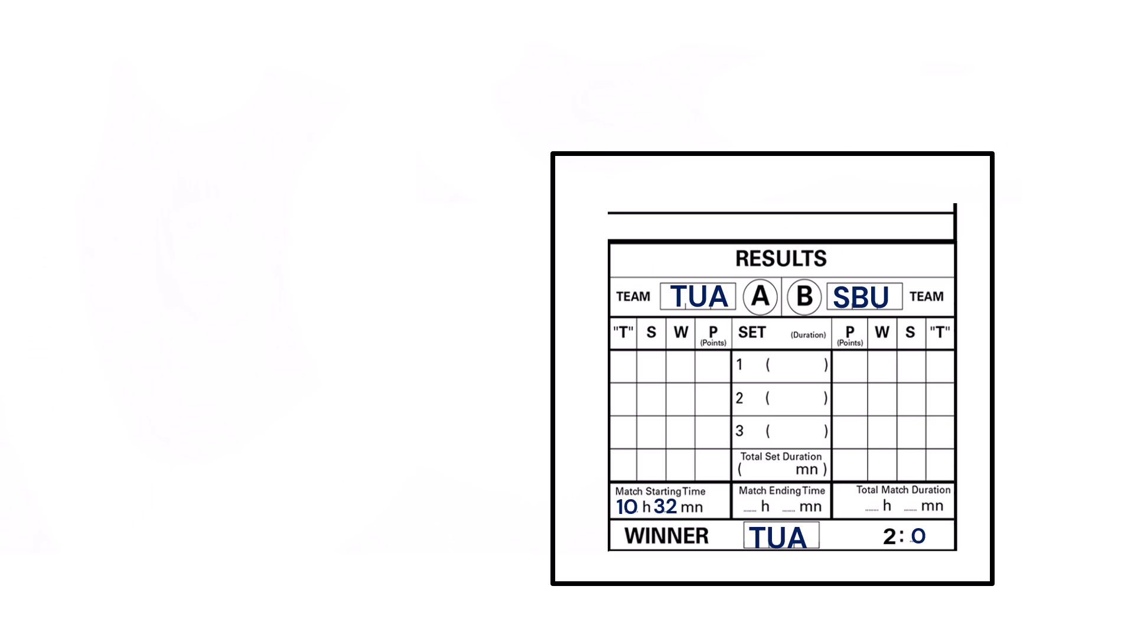
key(Right)
key(Right)
key(Right)
key(Right)
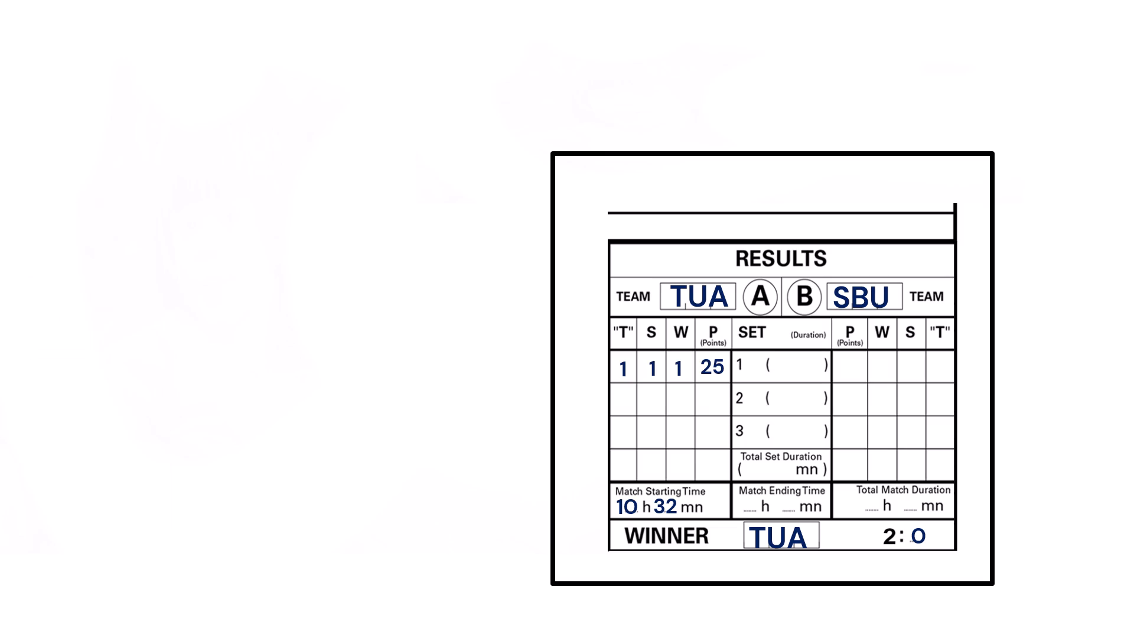
key(Right)
key(Right)
key(Right)
key(Right)
key(Right)
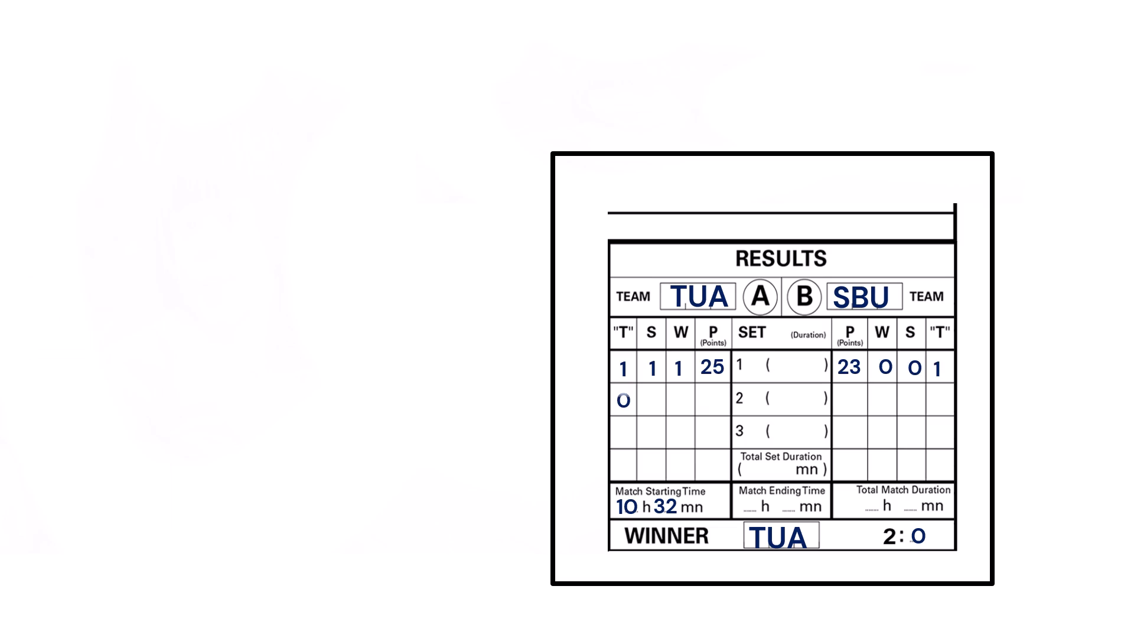
key(Right)
key(Right)
key(Right)
key(Right)
key(Right)
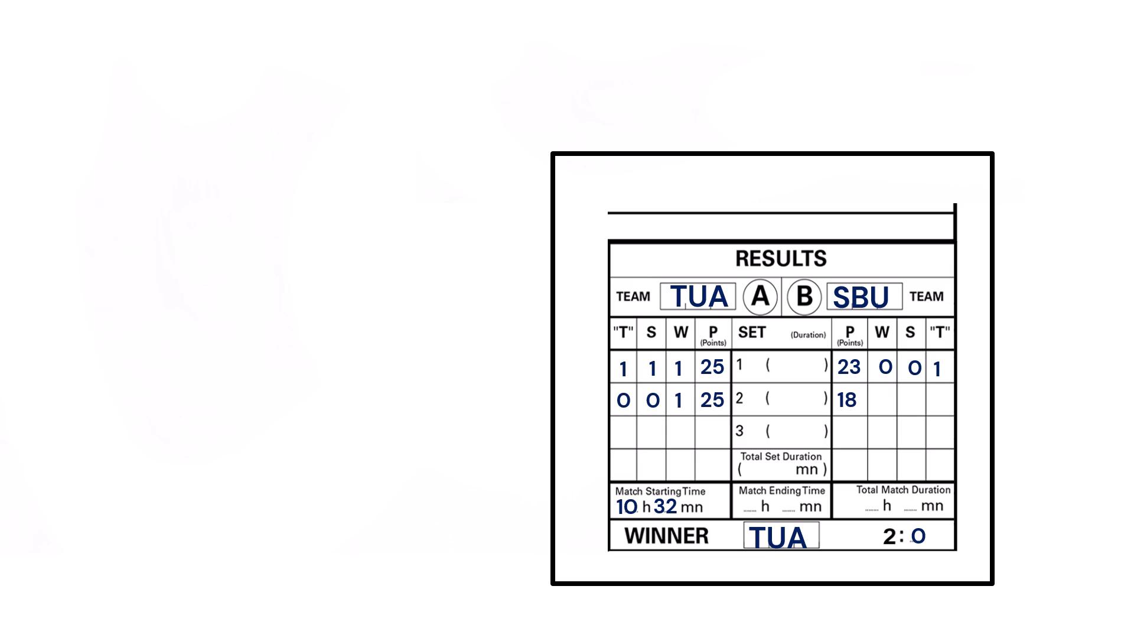
key(Right)
key(Right)
key(Right)
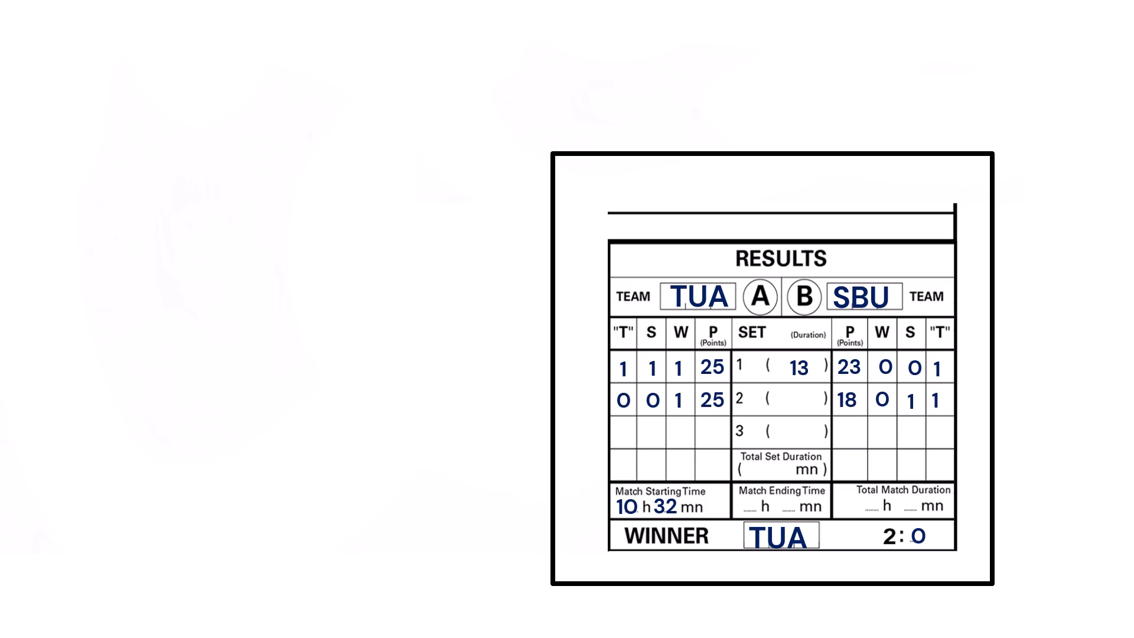
key(Right)
key(Right)
key(Right)
key(Right)
key(Right)
key(Right)
key(Right)
key(Right)
key(Right)
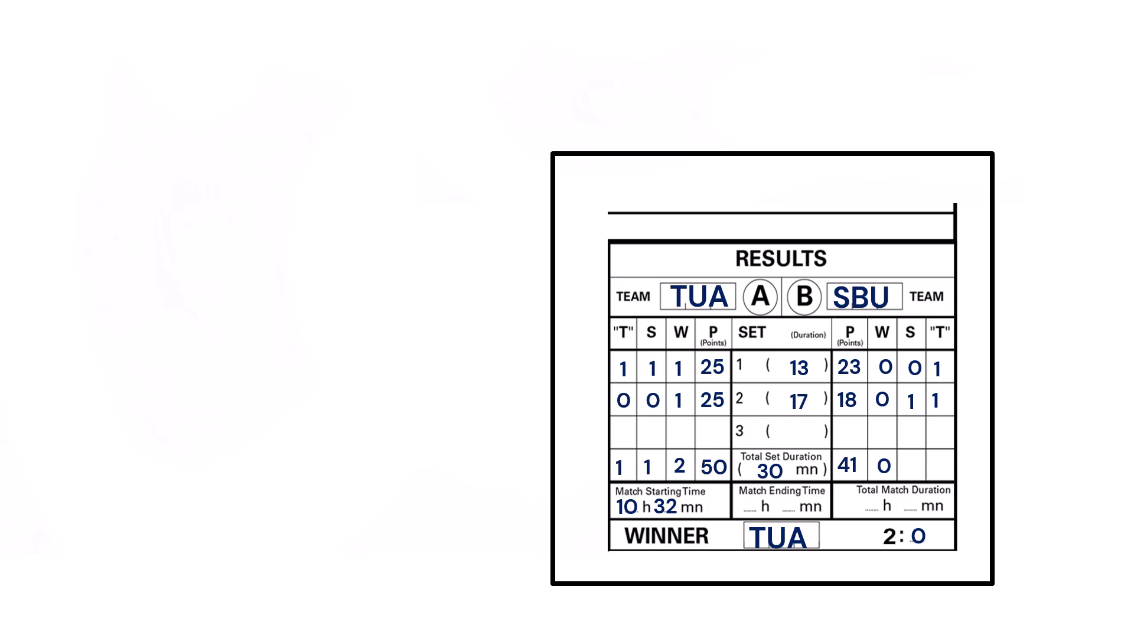
key(Right)
key(Right)
key(Right)
key(Right)
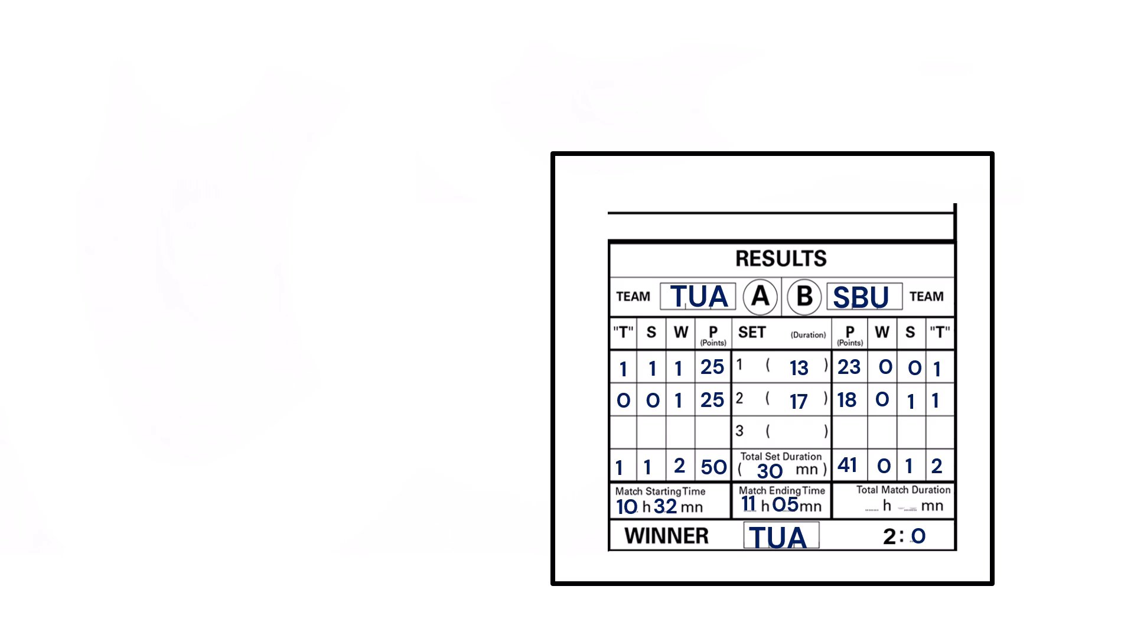
key(Right)
key(Escape)
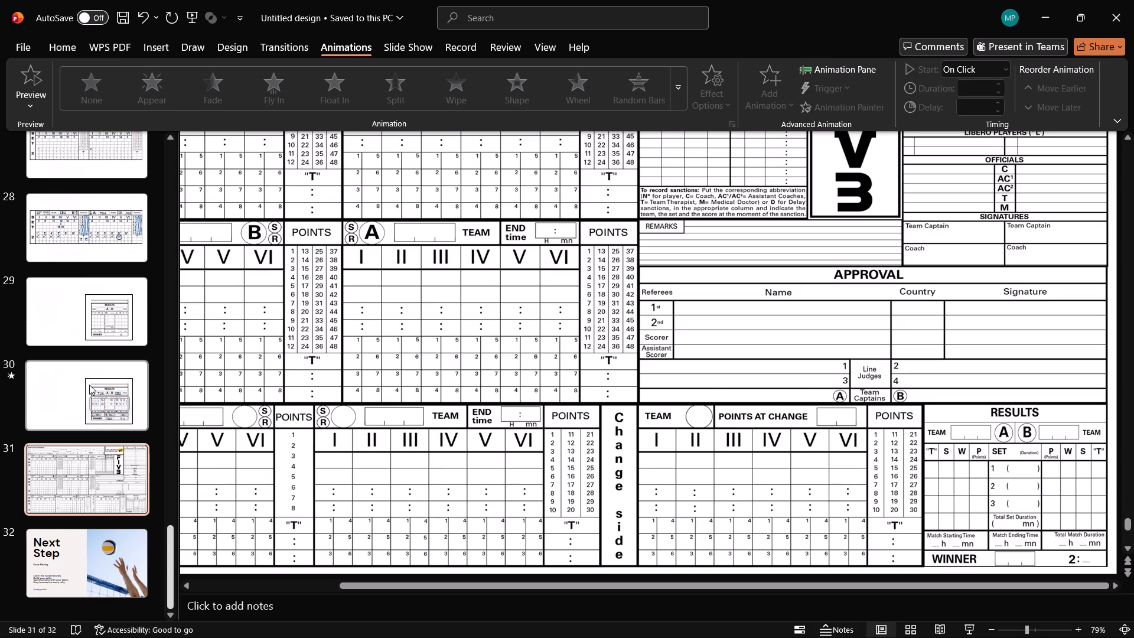
Examine the whole blank scoresheet on slide 31, zoomed out to fit the entire page in view.
click(87, 478)
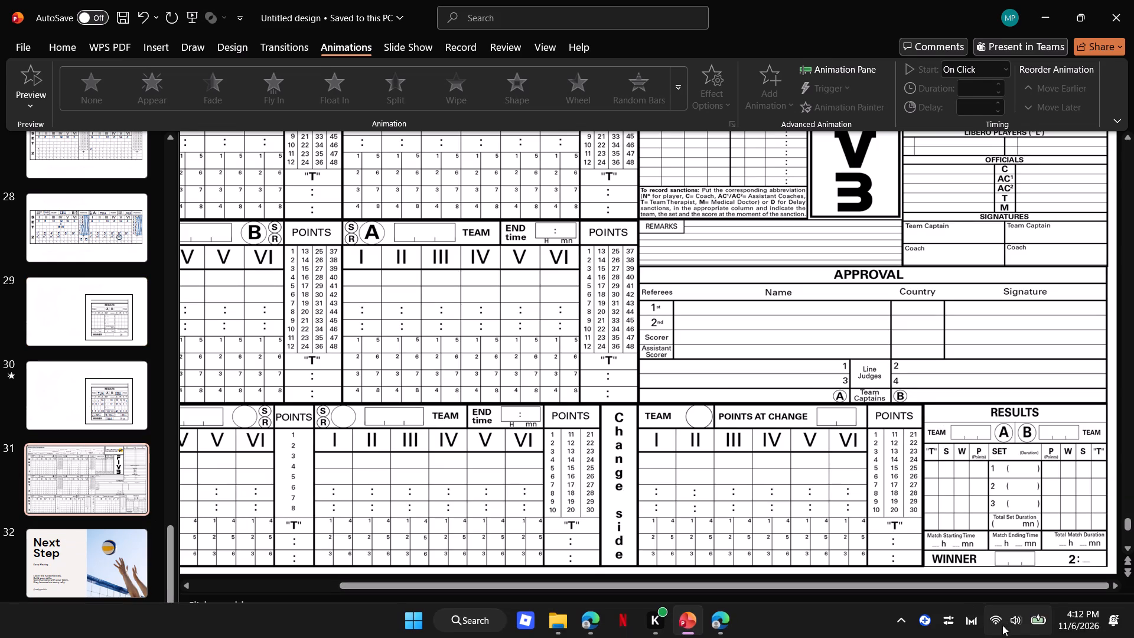
click(1008, 627)
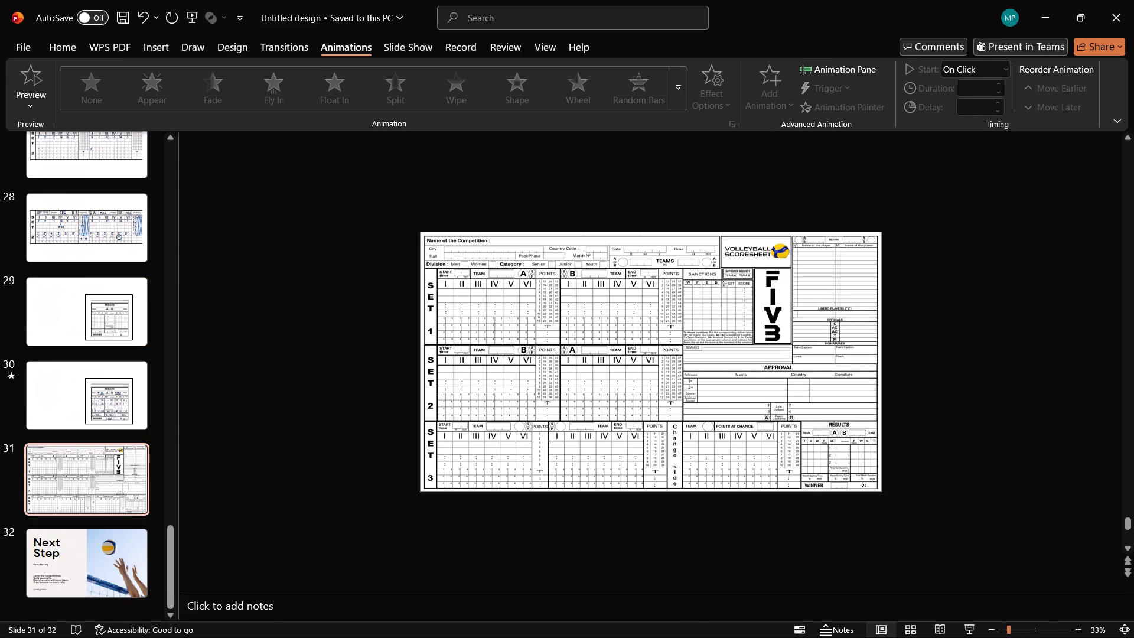
click(1025, 628)
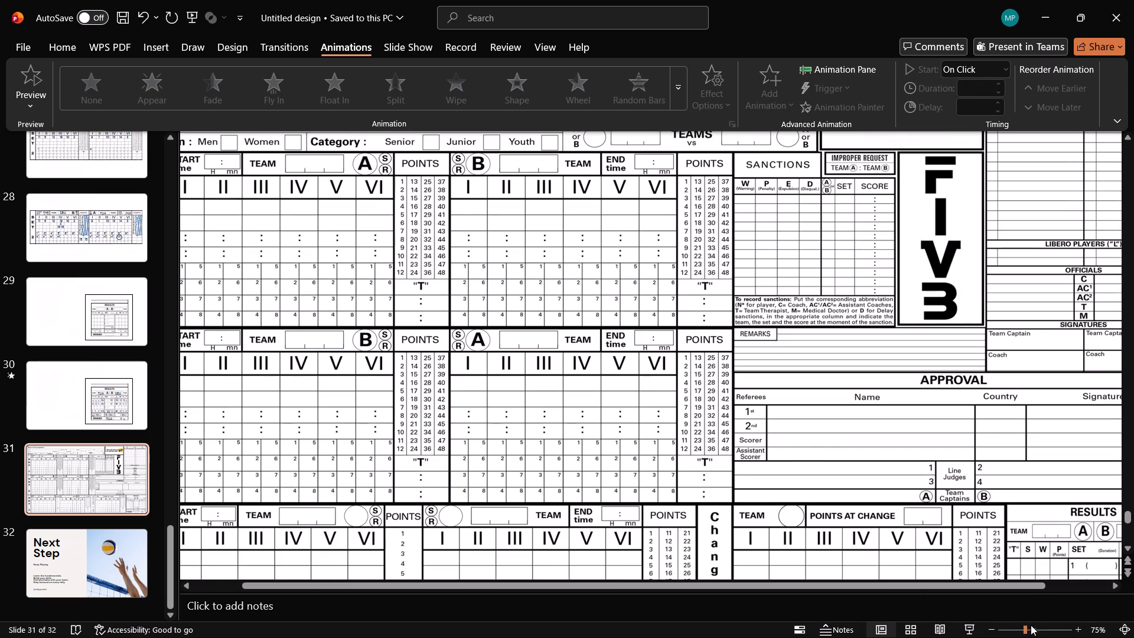
click(1006, 628)
click(724, 409)
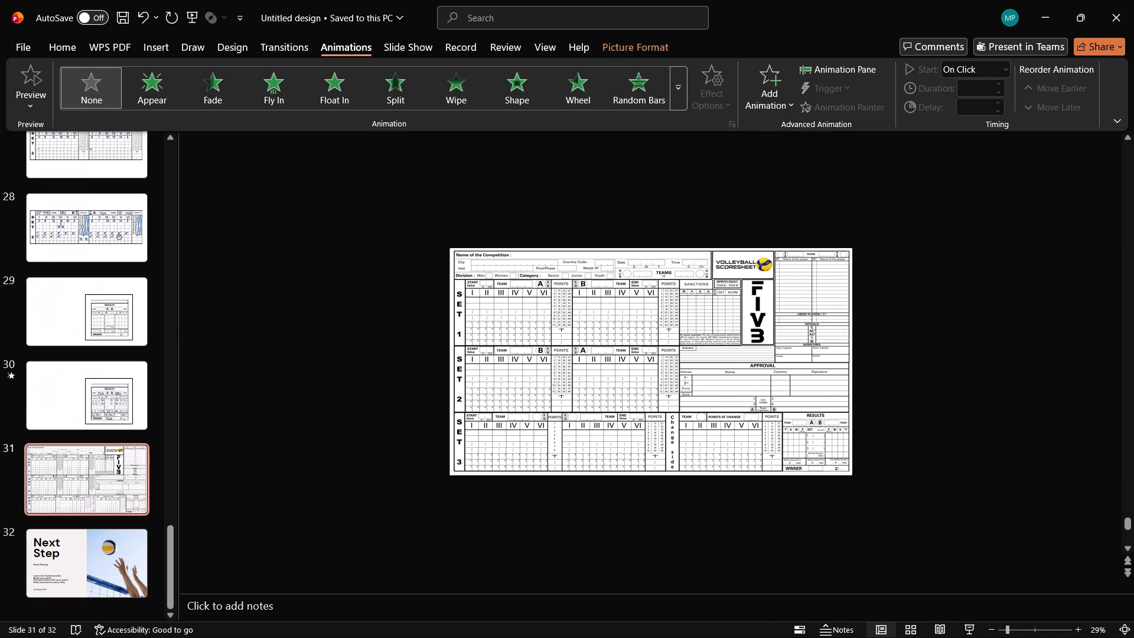
click(852, 473)
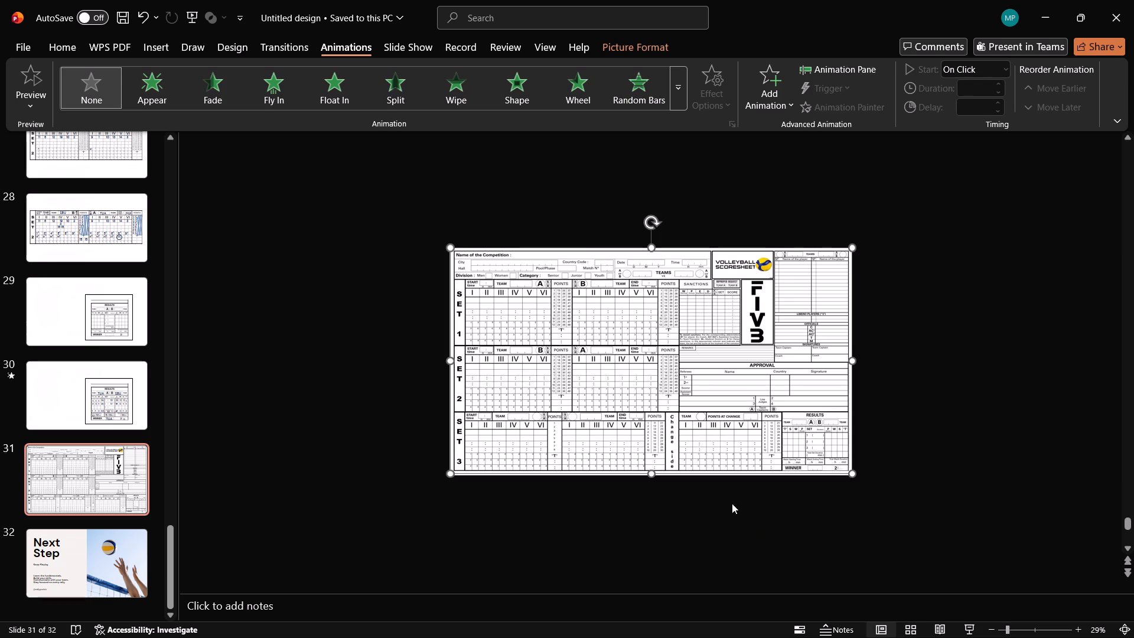
click(770, 529)
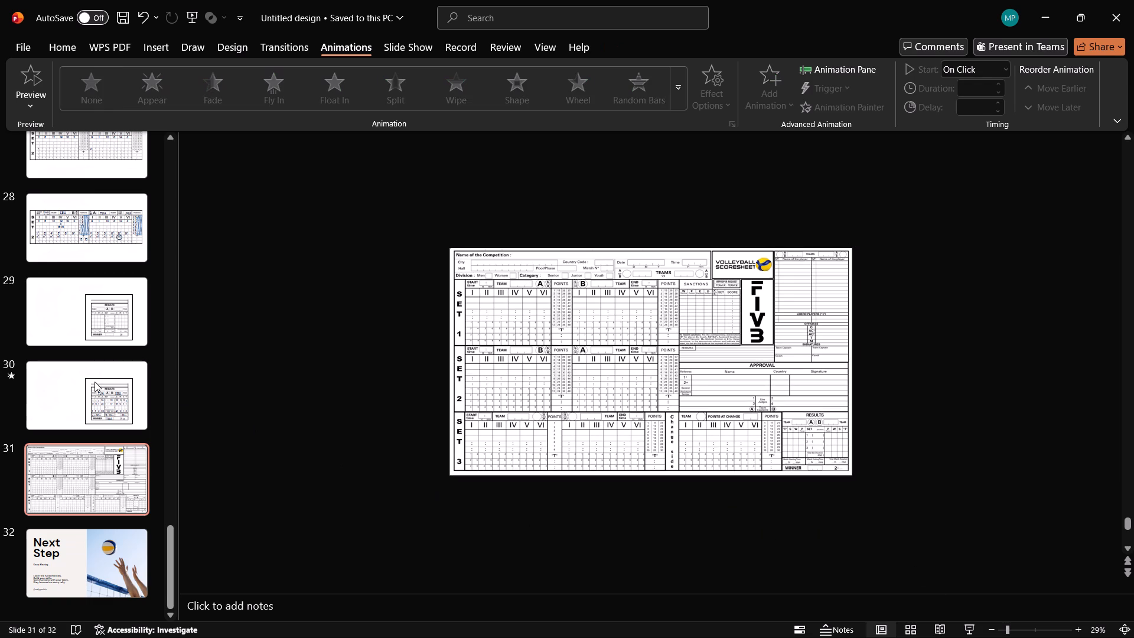
Look back through the earlier set scoresheet slides before slide 29.
scroll(86, 300, up, 4)
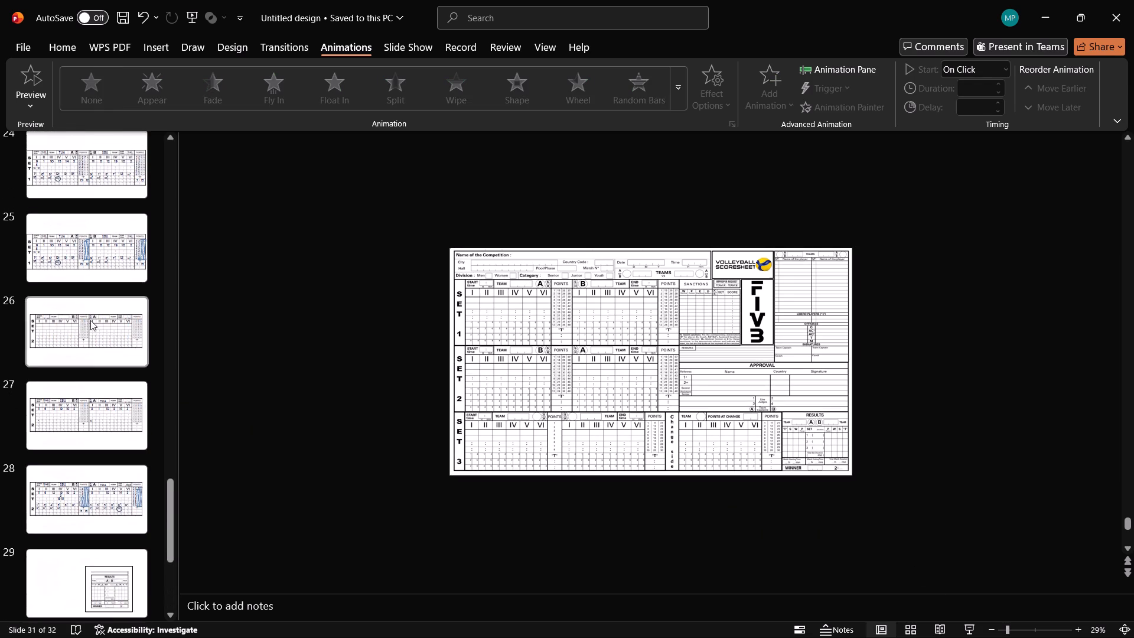